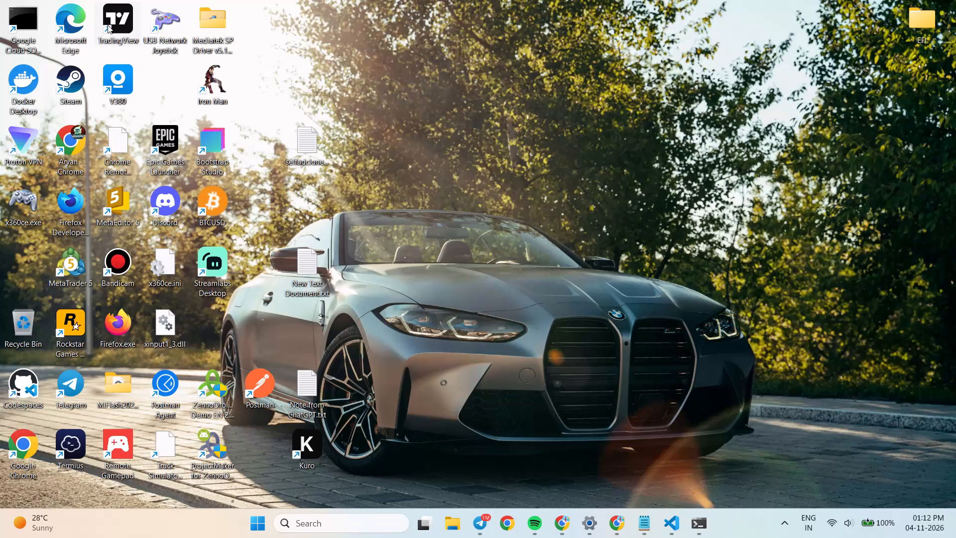
Open the TradingView desktop app.
triple_click(108, 25)
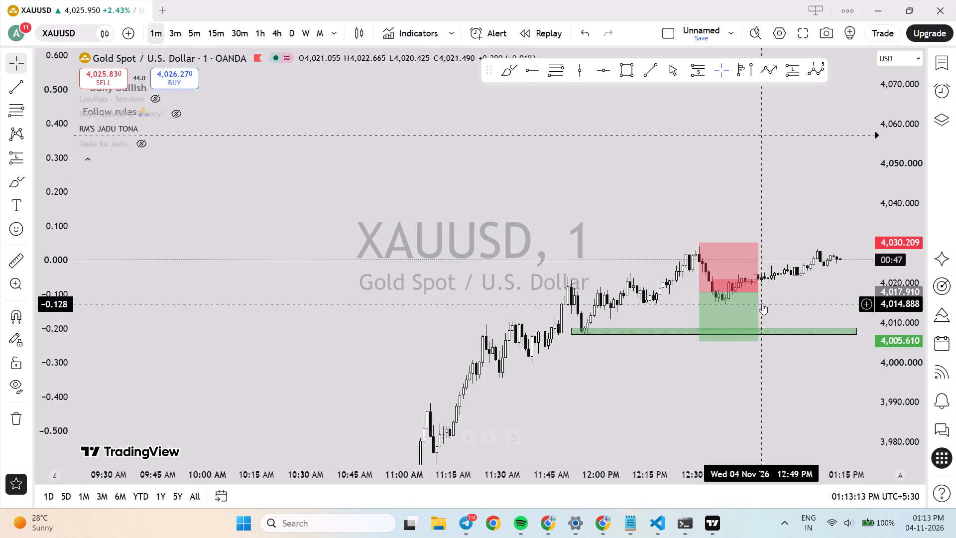
Delete the short position drawing from the 1-minute XAUUSD chart.
left_click_drag(925, 393, 903, 281)
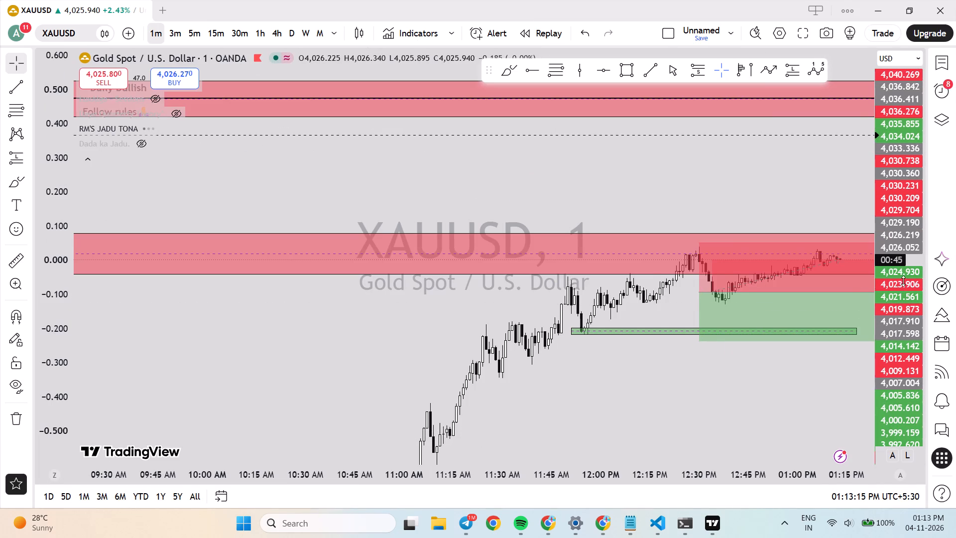
left_click_drag(903, 281, 903, 279)
left_click_drag(694, 347, 579, 314)
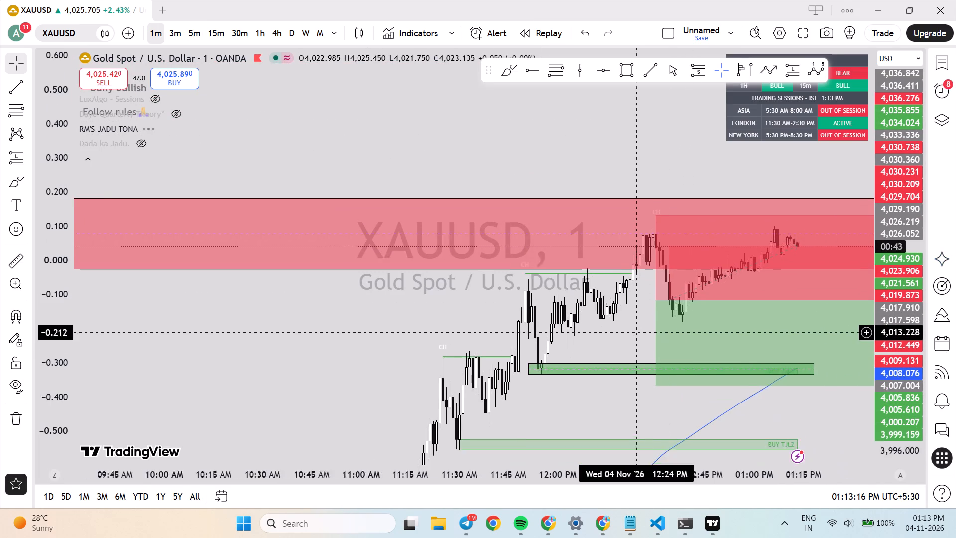
left_click_drag(579, 314, 572, 311)
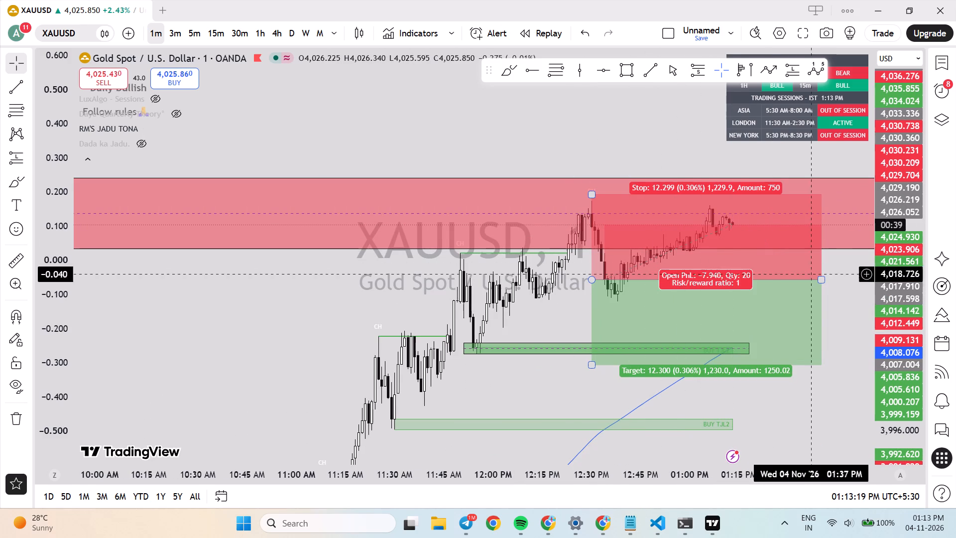
left_click(855, 316)
left_click_drag(885, 355, 874, 321)
left_click_drag(840, 328, 833, 354)
left_click(747, 333)
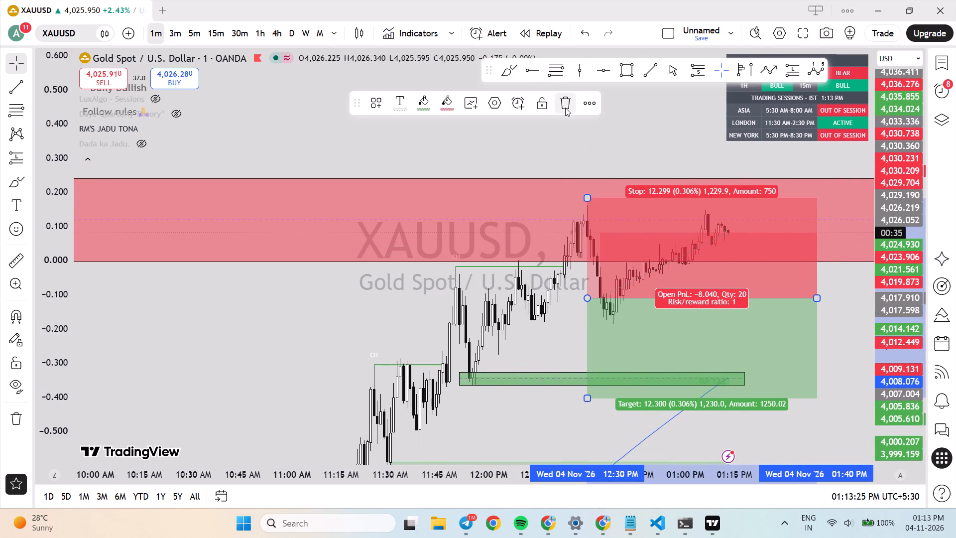
left_click(565, 108)
Examine the recent 1-minute price action around the red supply zone and the green demand zone beneath it.
scroll(625, 343, "down", 3)
left_click_drag(769, 321, 692, 327)
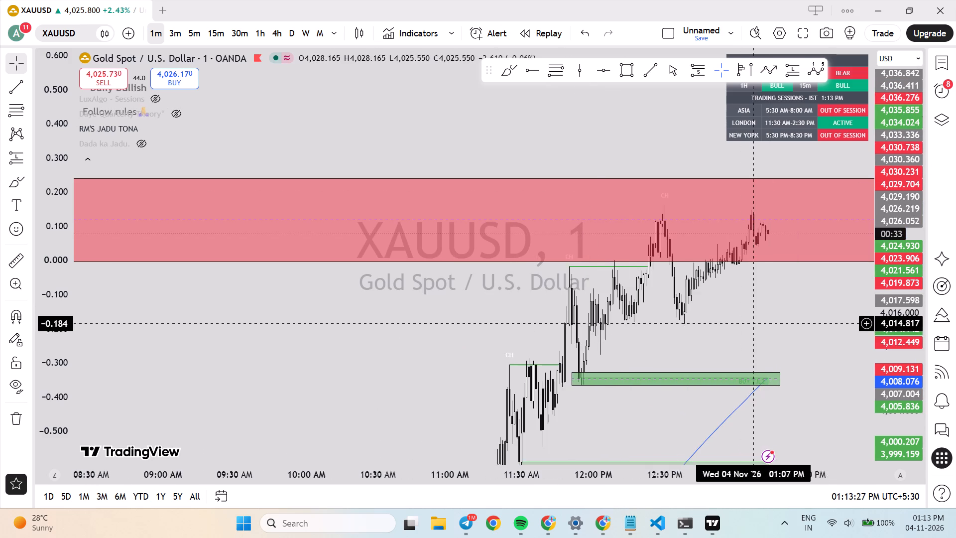
left_click_drag(692, 327, 655, 324)
scroll(655, 324, "up", 2)
left_click_drag(891, 208, 904, 285)
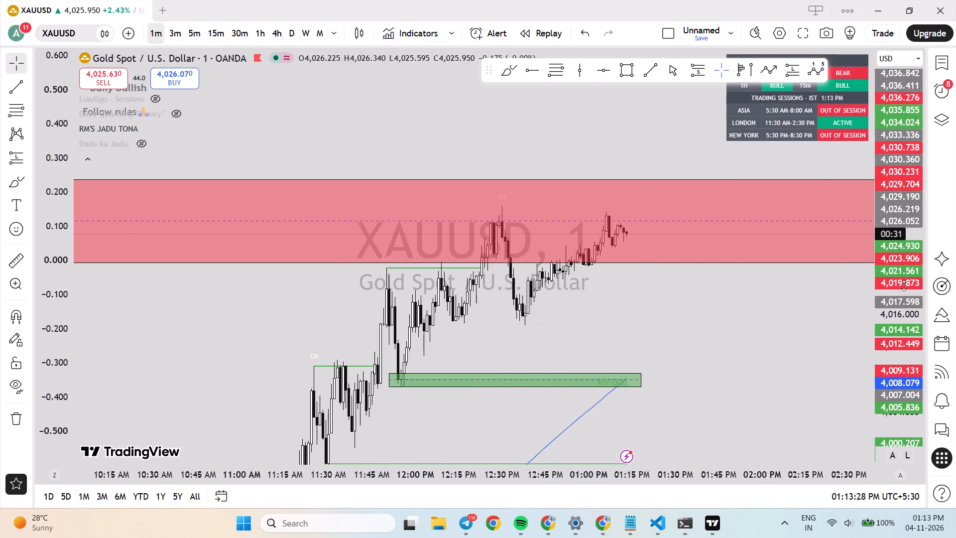
left_click_drag(904, 285, 904, 294)
scroll(818, 268, "down", 4)
Move the floating set of favourite drawing tools clear of the MTF BIAS table.
left_click_drag(484, 71, 485, 64)
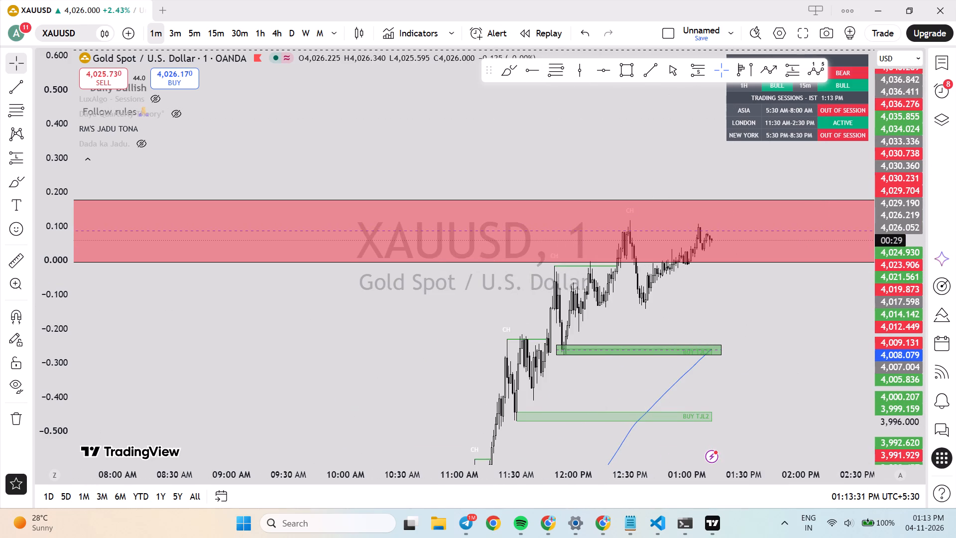
left_click_drag(485, 64, 504, 31)
left_click_drag(512, 36, 596, 41)
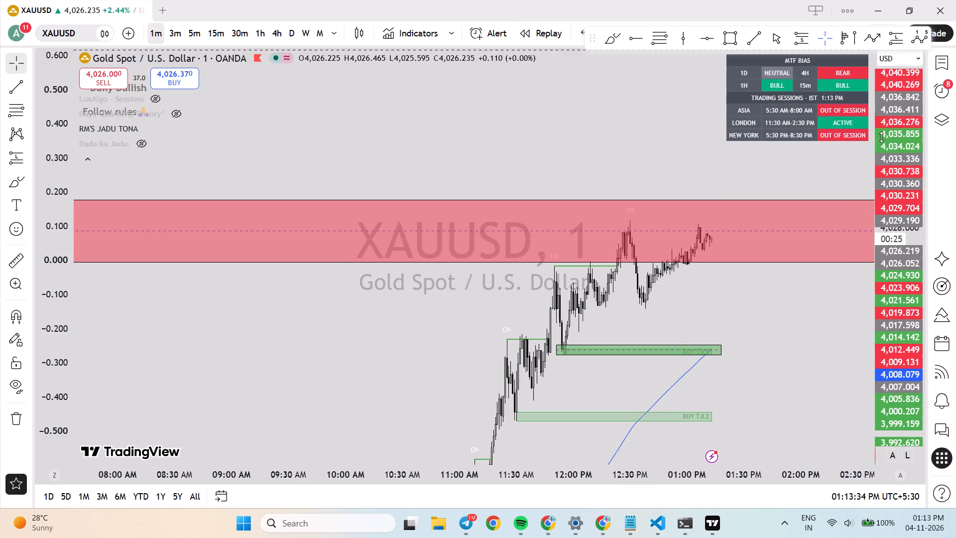
Switch the XAUUSD chart to the 1h timeframe.
left_click_drag(885, 135, 887, 172)
left_click_drag(823, 166, 790, 191)
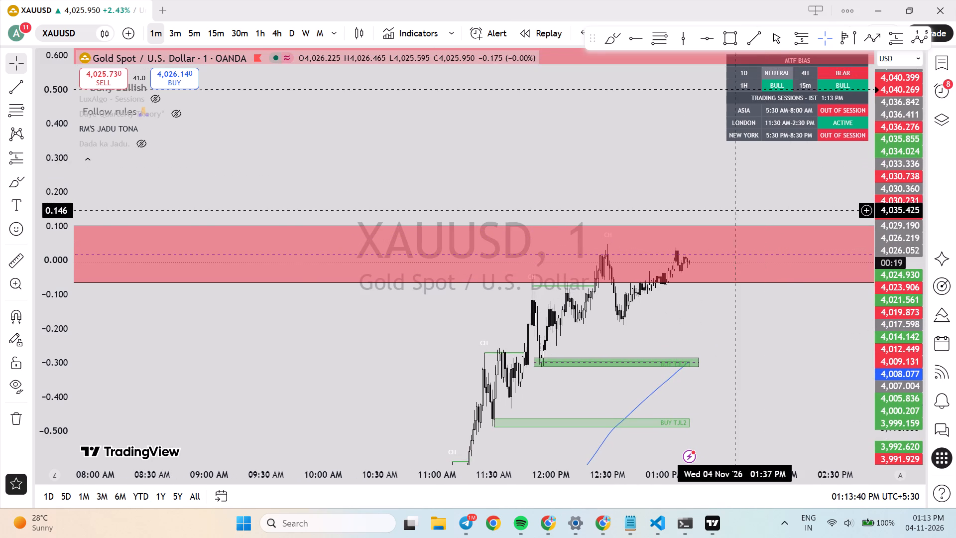
left_click(261, 29)
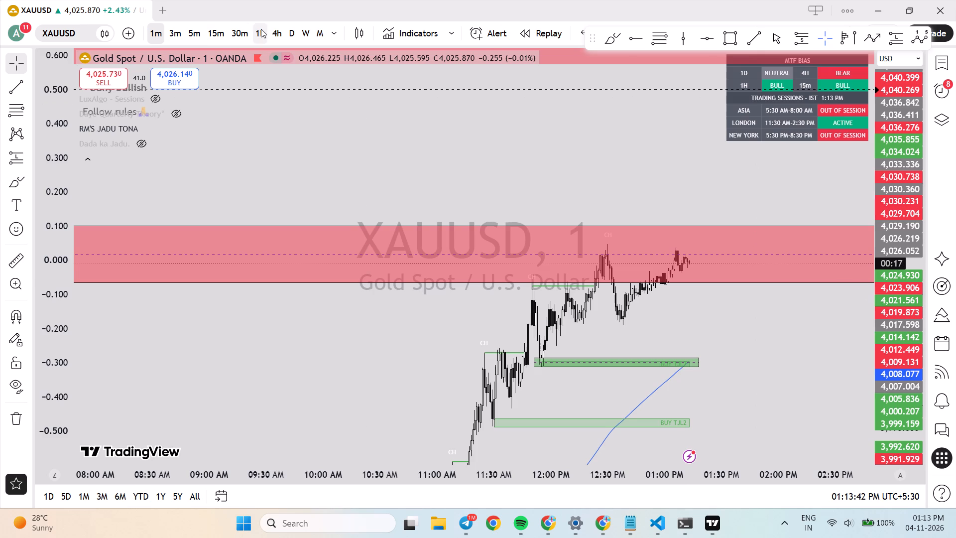
Examine the 1h price structure and marked zones from late October through 4 November.
left_click_drag(886, 151, 895, 487)
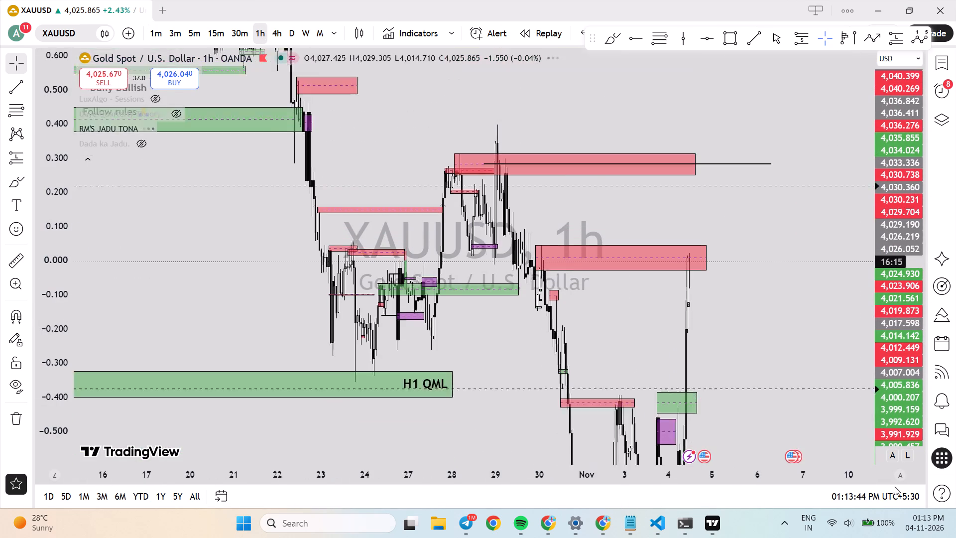
left_click_drag(895, 487, 897, 493)
left_click_drag(760, 354, 717, 283)
scroll(716, 282, "up", 5)
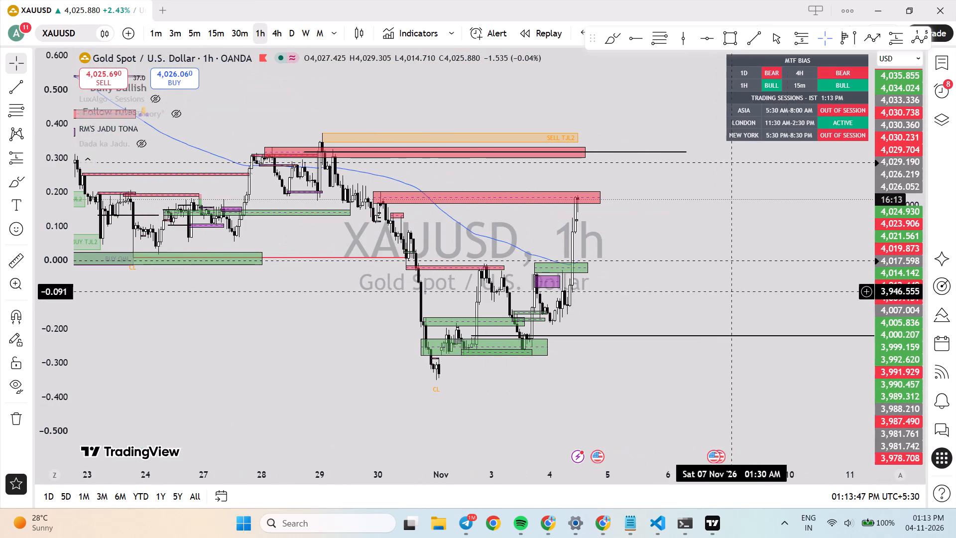
left_click_drag(892, 393, 867, 289)
scroll(764, 294, "up", 2)
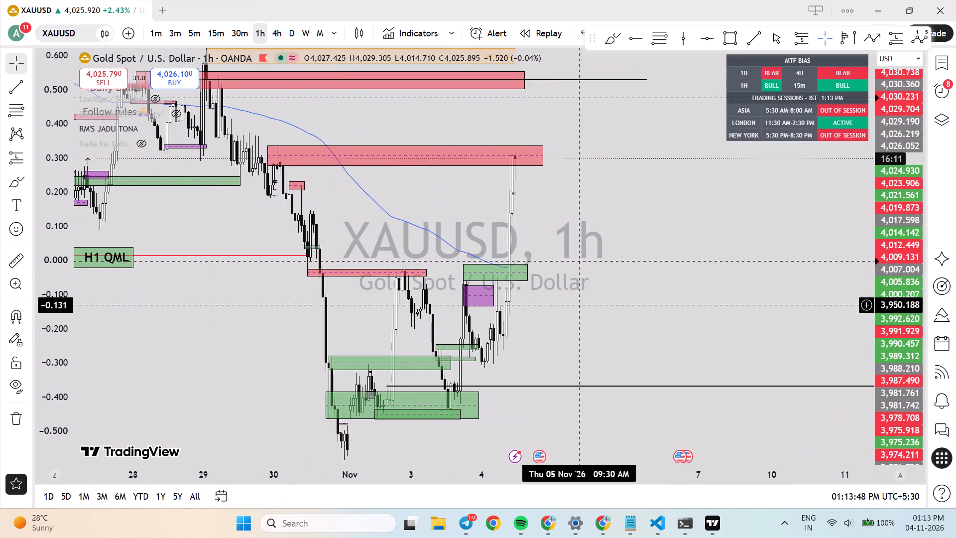
left_click_drag(586, 315, 622, 282)
scroll(642, 263, "up", 2)
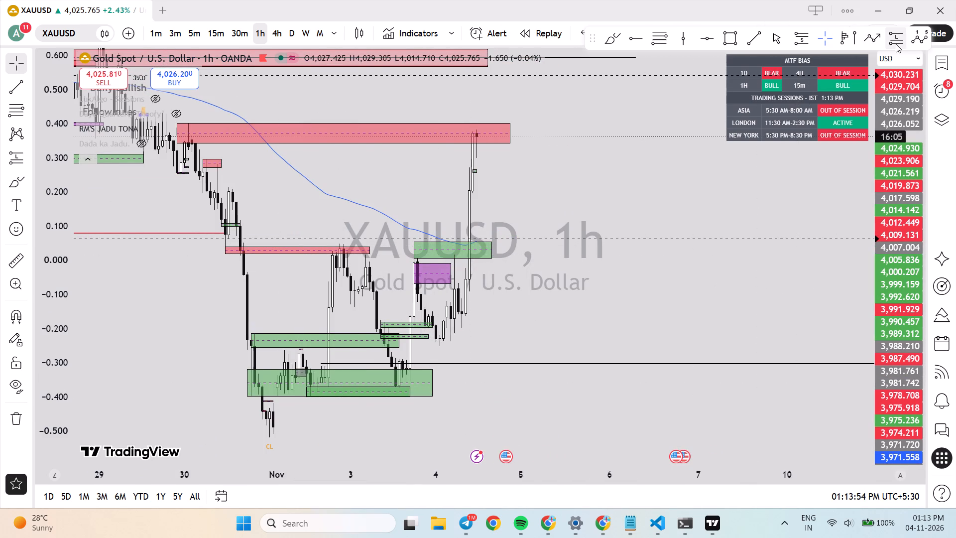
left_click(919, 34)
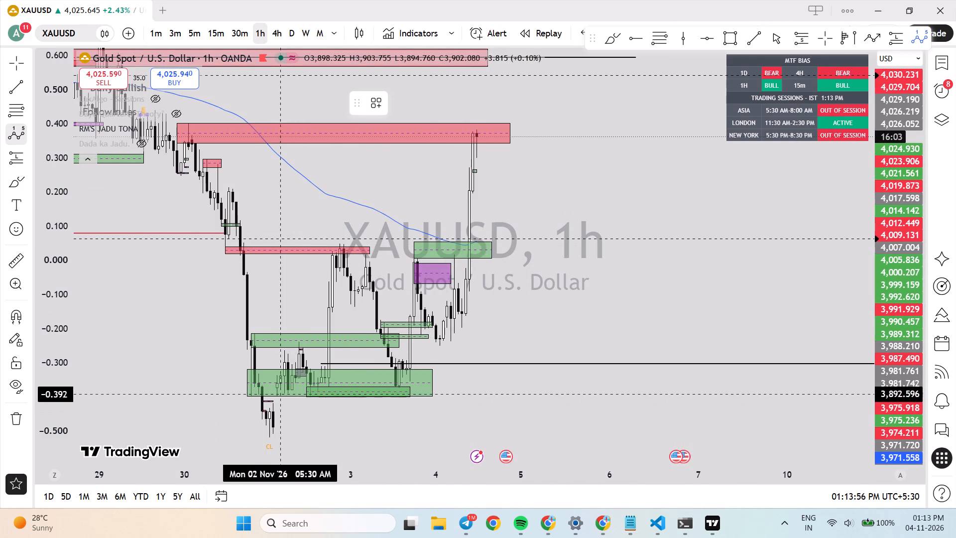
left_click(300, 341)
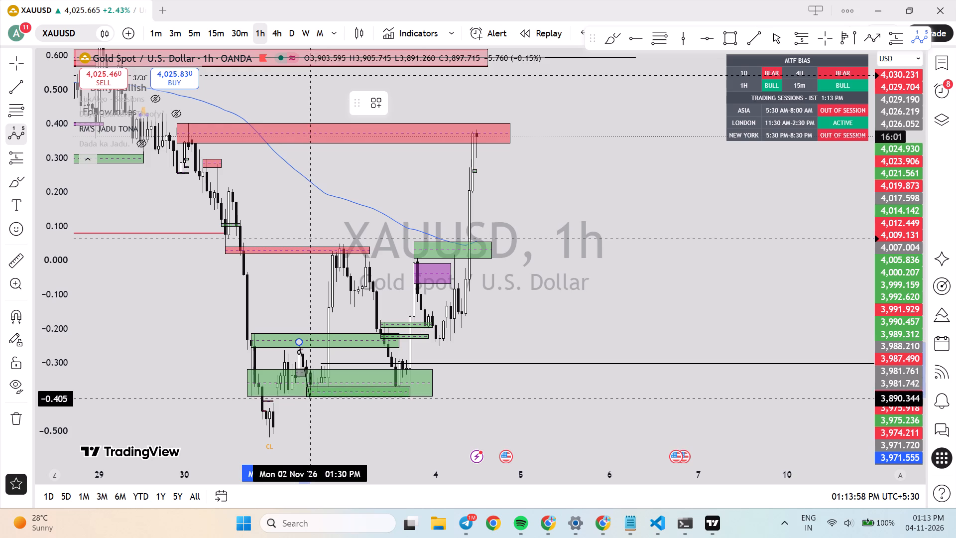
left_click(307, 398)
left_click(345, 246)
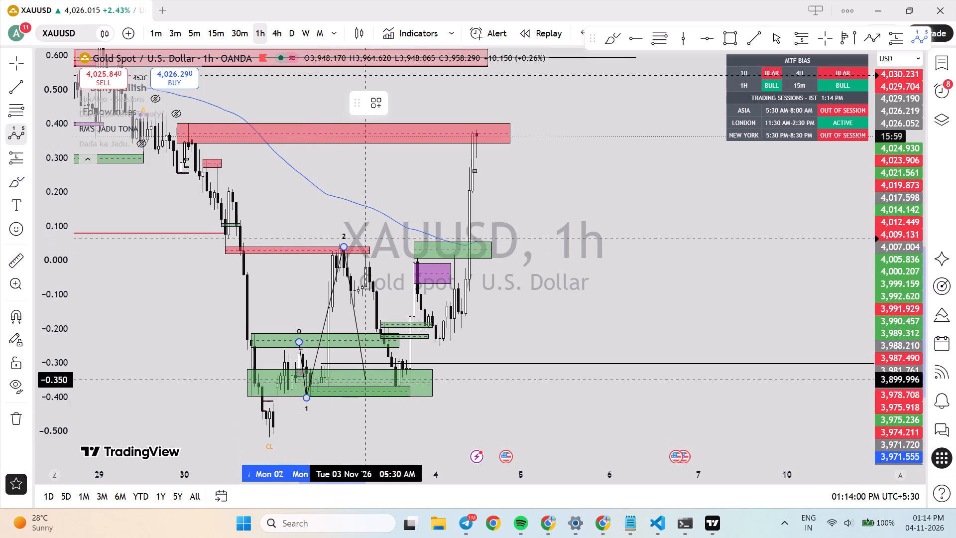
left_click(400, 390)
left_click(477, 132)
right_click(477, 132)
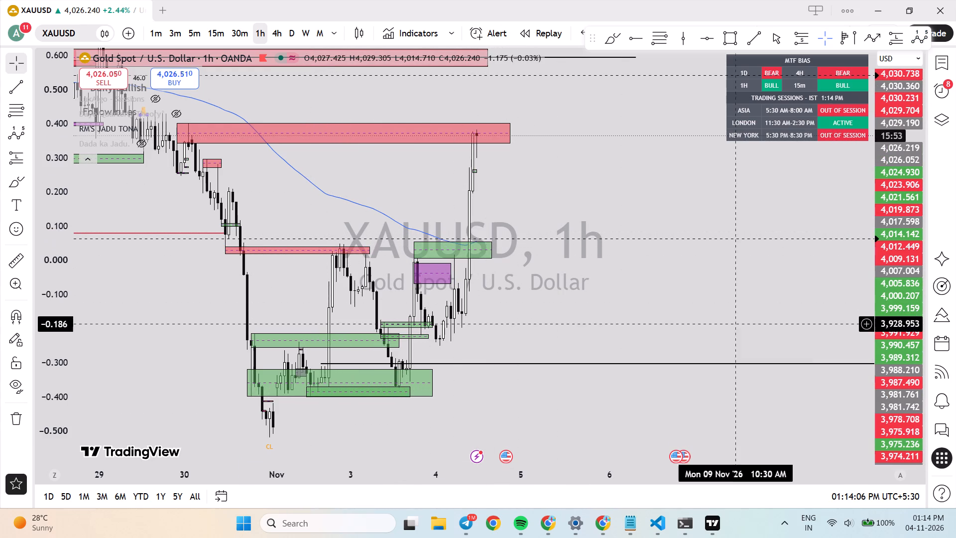
Draw a rectangle zone above the 2–3 Nov swing highs, from about 3,965.9 to 3,970.3, extending to 5 Nov 04:30 PM.
left_click_drag(899, 385, 868, 125)
scroll(562, 312, "up", 2)
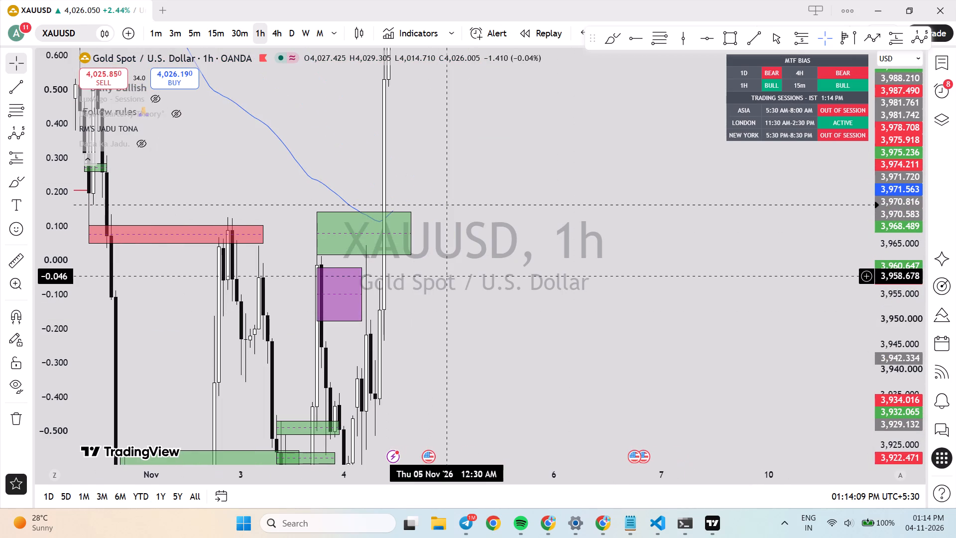
left_click_drag(487, 281, 577, 287)
left_click(731, 33)
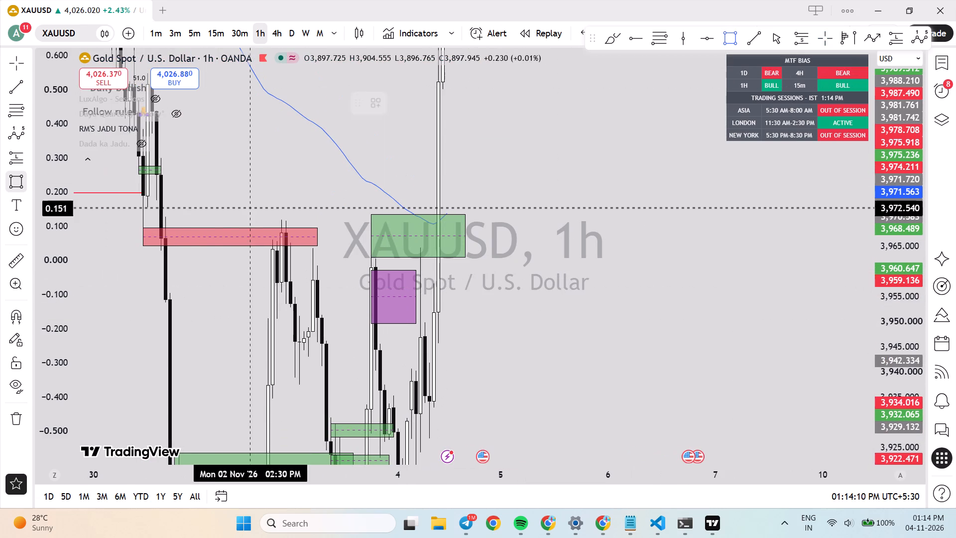
left_click(271, 219)
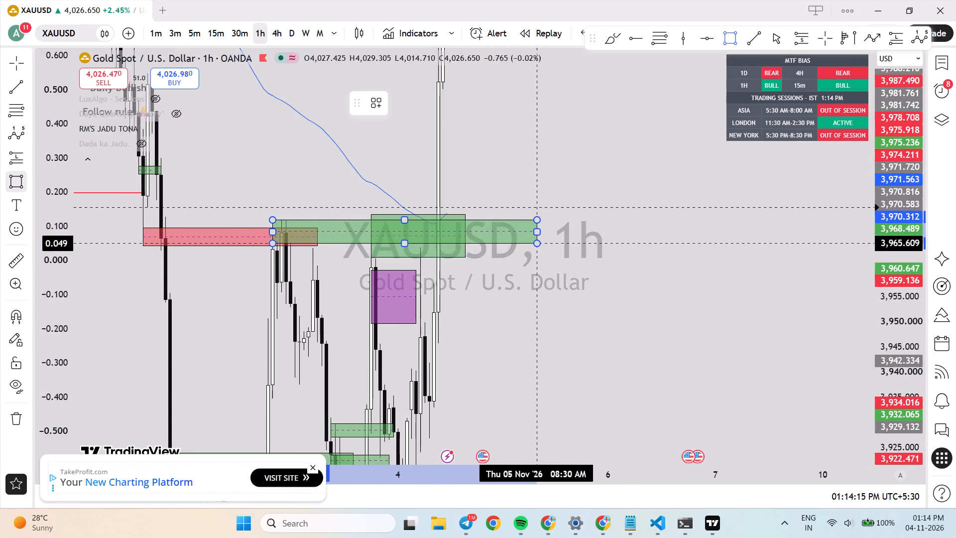
left_click(537, 243)
left_click_drag(889, 346, 879, 236)
left_click_drag(274, 233, 271, 230)
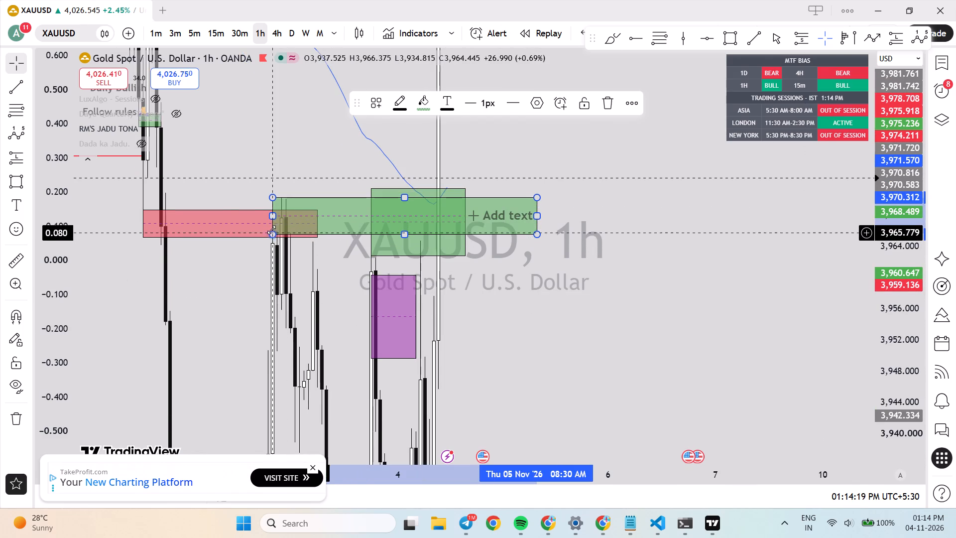
left_click_drag(271, 230, 283, 232)
left_click_drag(539, 217, 574, 211)
Label the new rectangle zone "h1 iss 3".
left_click(535, 219)
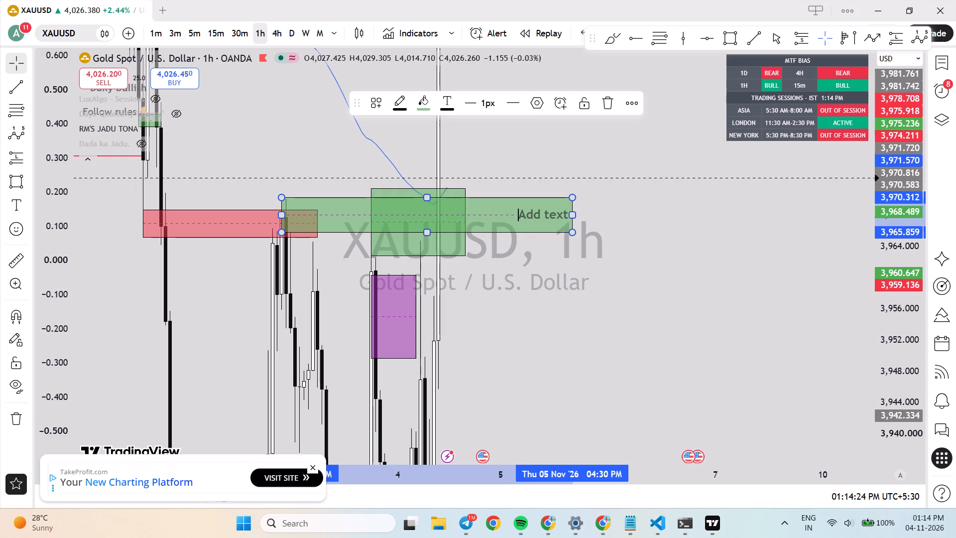
type("h1")
key("space")
type("iss 3")
left_click(650, 368)
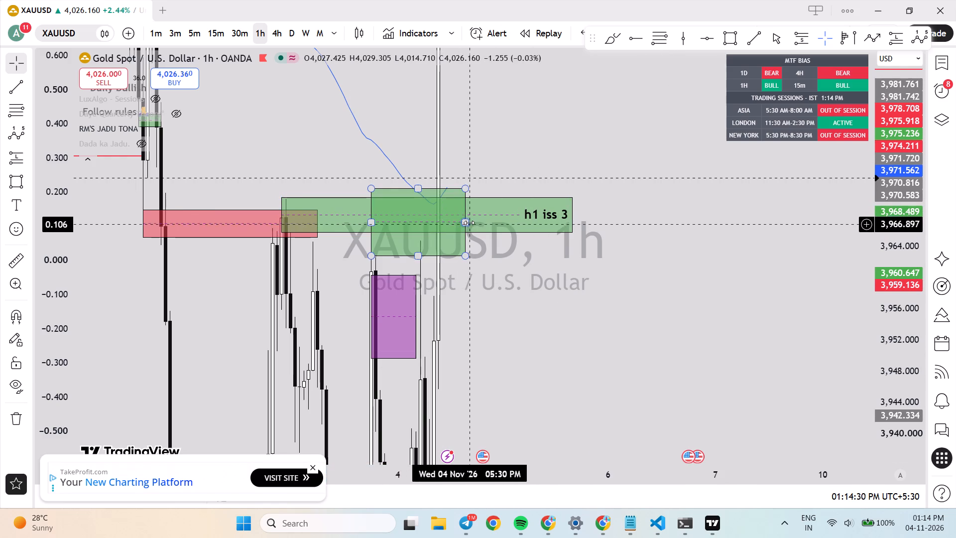
Extend the overlapping taller green zone to 5 Nov 08:30 PM and label it "m15 tjl 1".
left_click_drag(469, 223, 589, 212)
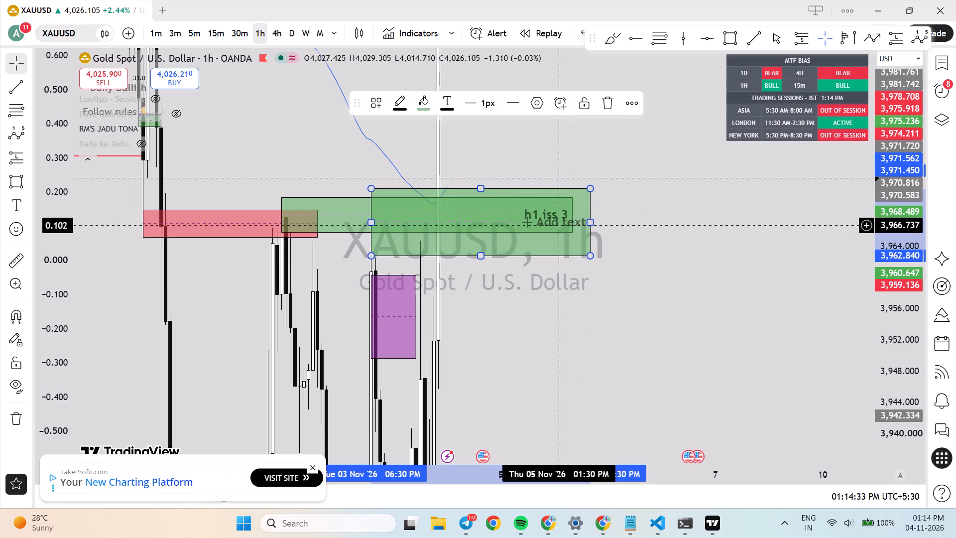
left_click(557, 224)
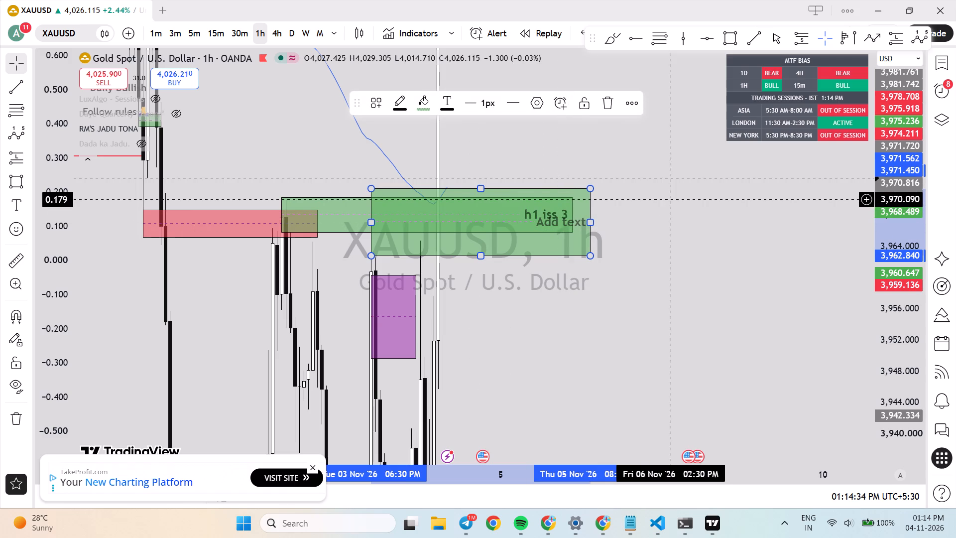
type("m15")
key("space")
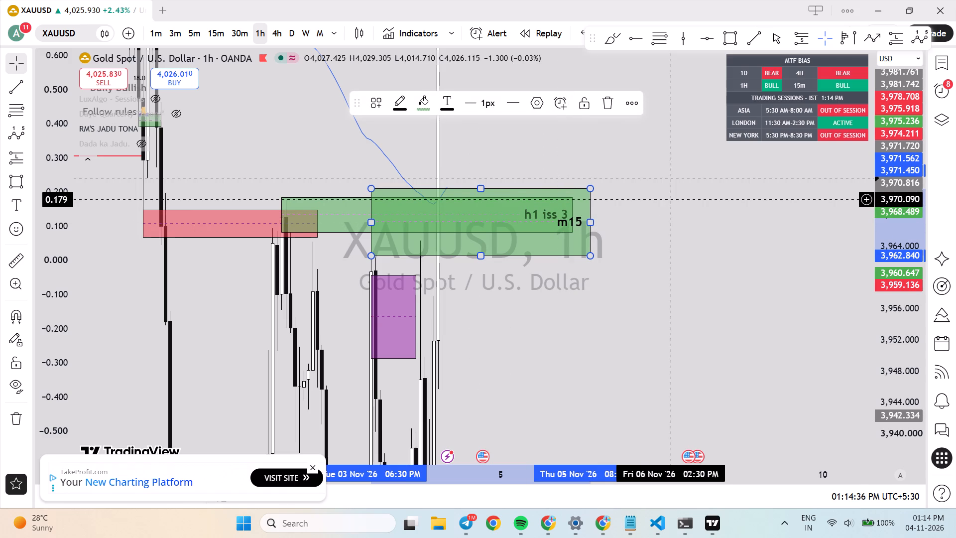
type("tl")
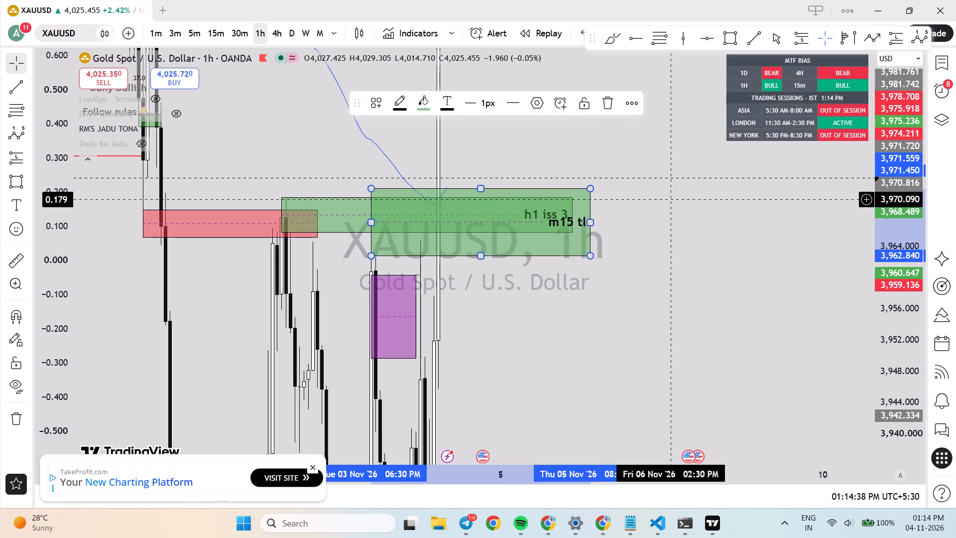
key("BackSpace")
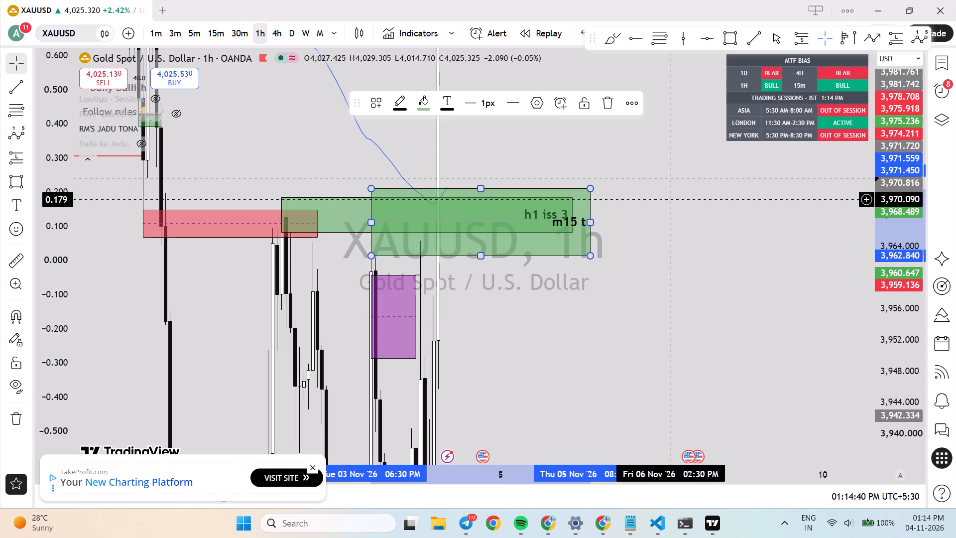
type("jl 1")
left_click(674, 202)
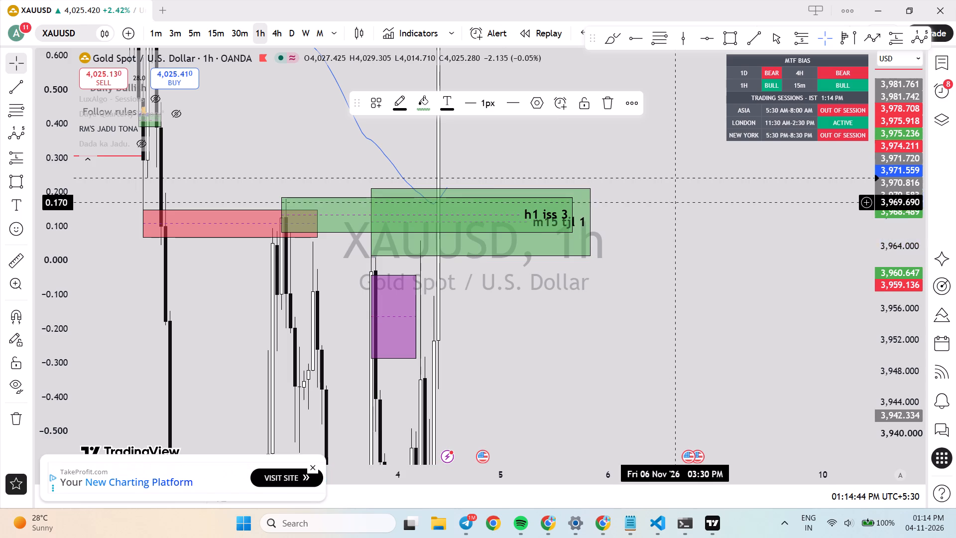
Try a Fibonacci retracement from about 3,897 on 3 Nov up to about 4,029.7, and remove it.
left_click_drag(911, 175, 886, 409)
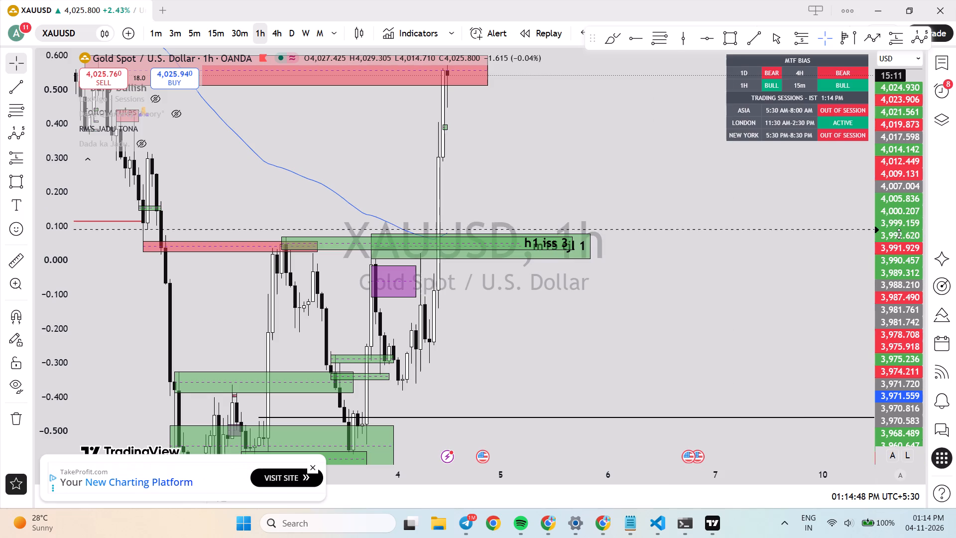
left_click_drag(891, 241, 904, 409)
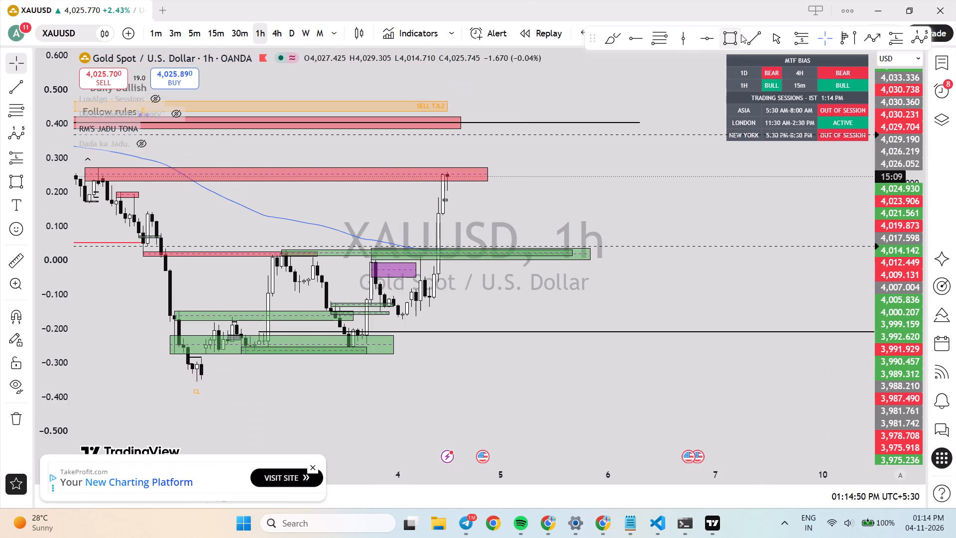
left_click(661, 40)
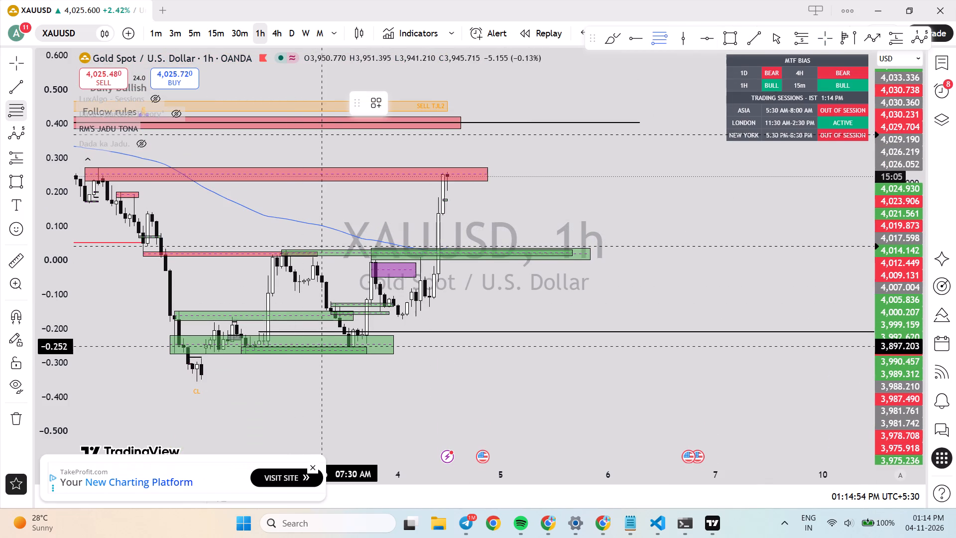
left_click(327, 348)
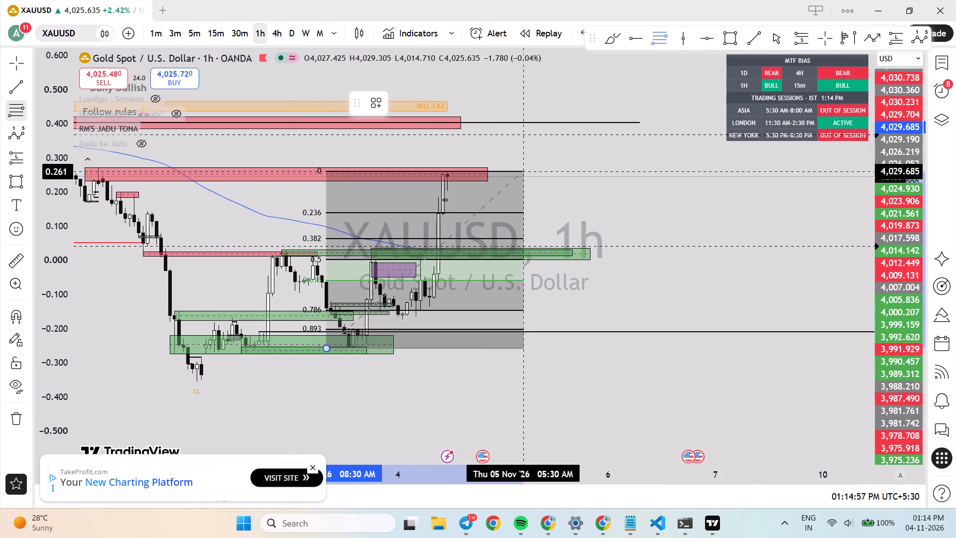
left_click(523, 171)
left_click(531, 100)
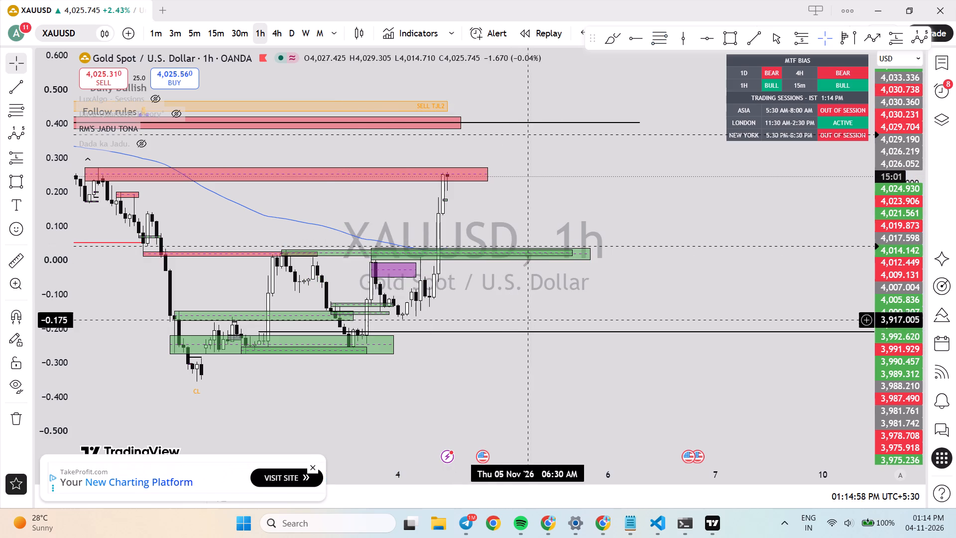
Draw a rectangle zone from about 3,941.9 to 3,945.7, spanning 4 Nov 08:30 AM to 5 Nov 09:30 AM.
left_click_drag(898, 391, 892, 104)
scroll(675, 247, "up", 2)
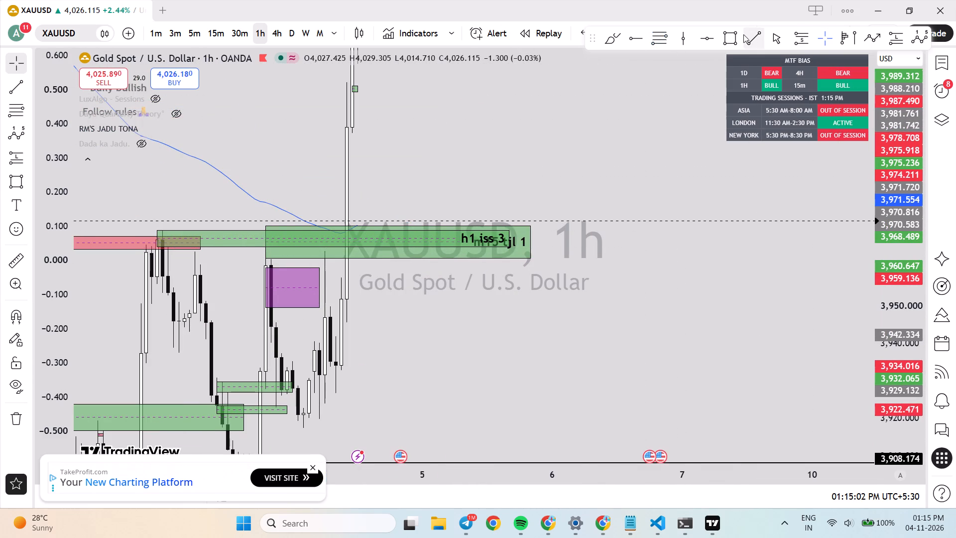
left_click(733, 31)
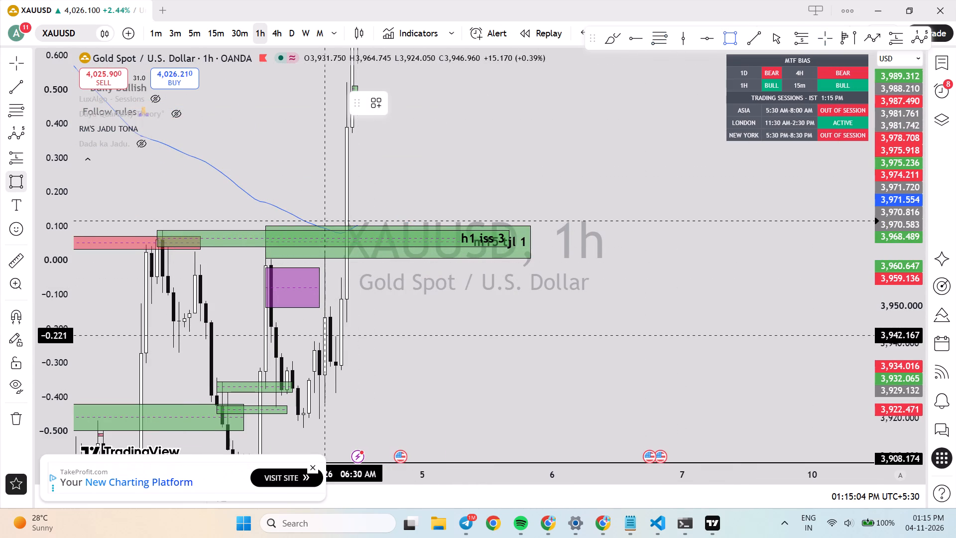
left_click(336, 336, "ctrl")
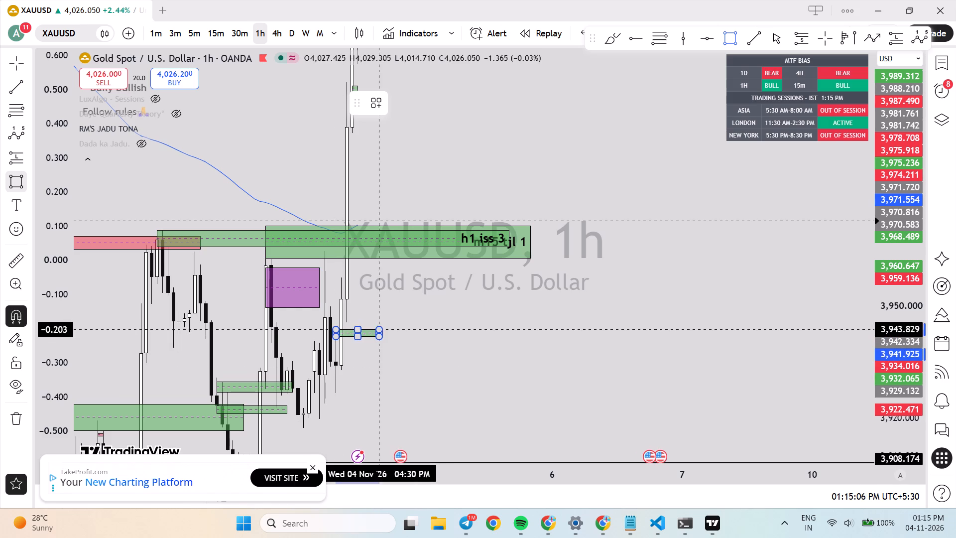
left_click(396, 322, "ctrl")
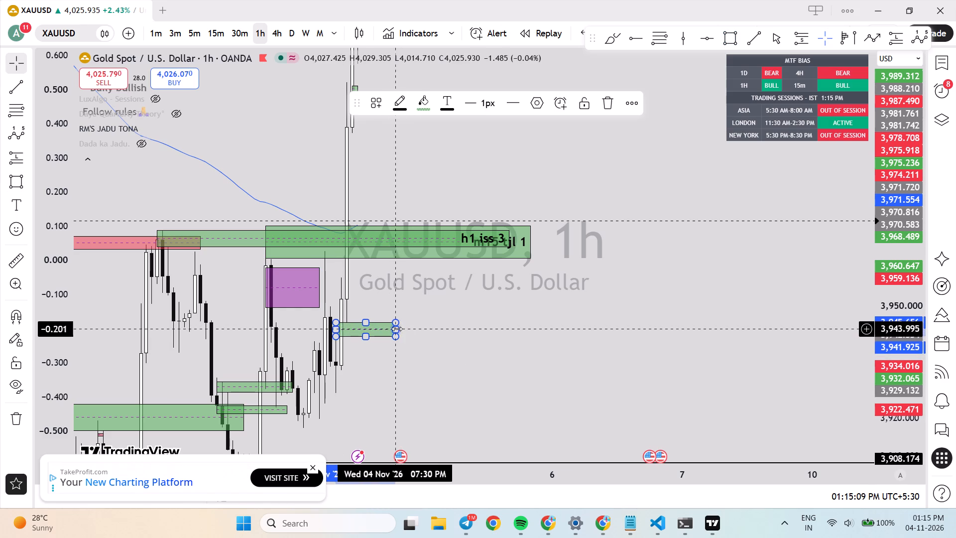
left_click_drag(397, 329, 469, 346)
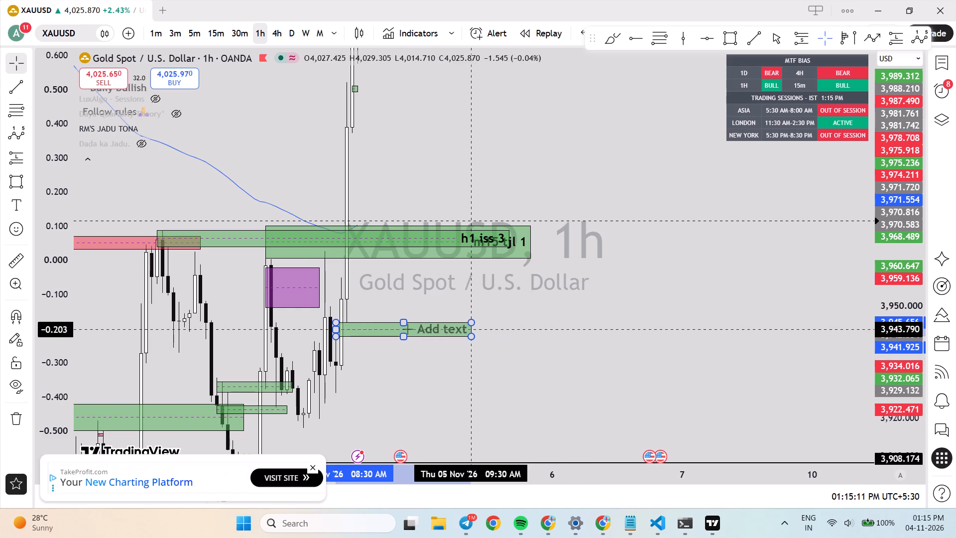
Fill the new rectangle zone purple and label it "h1 ex".
left_click(424, 108)
left_click(537, 147)
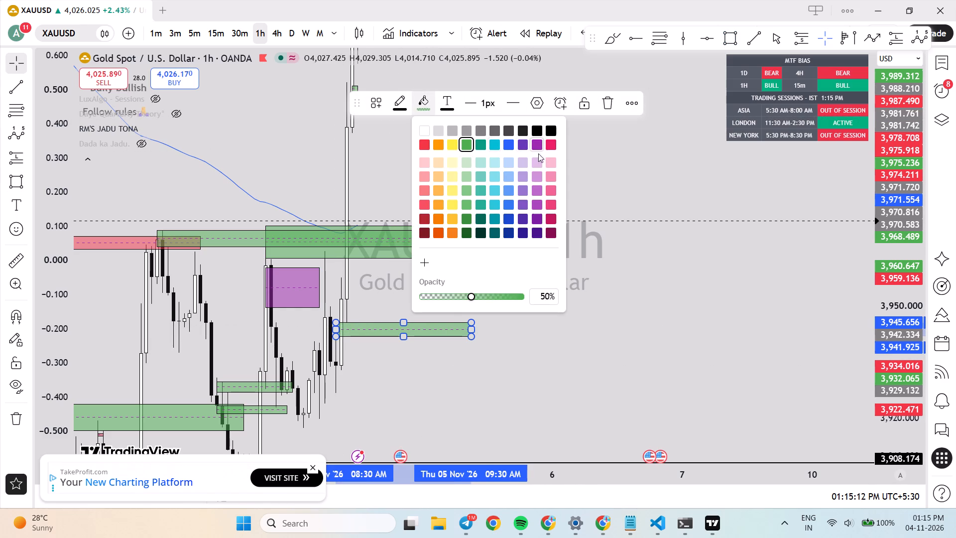
left_click(453, 329)
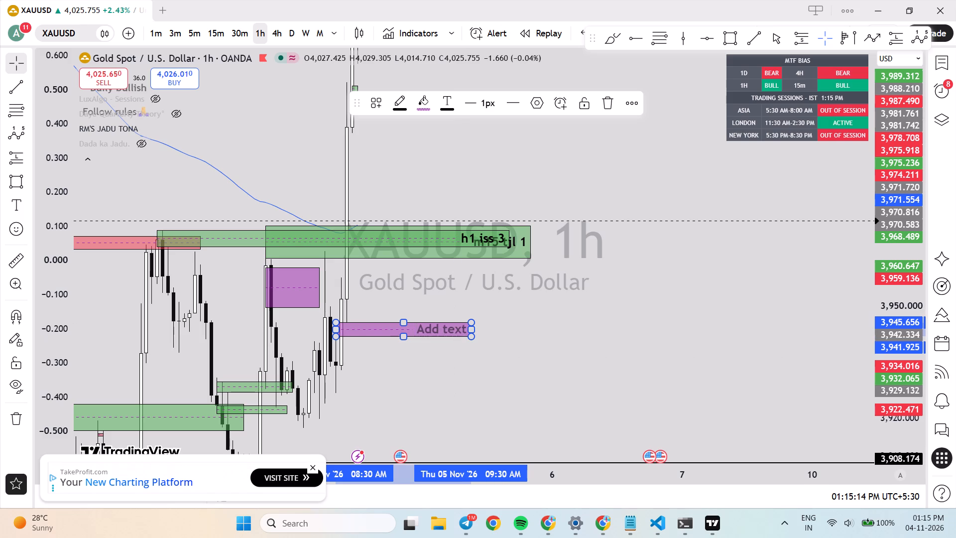
type("h1 ex")
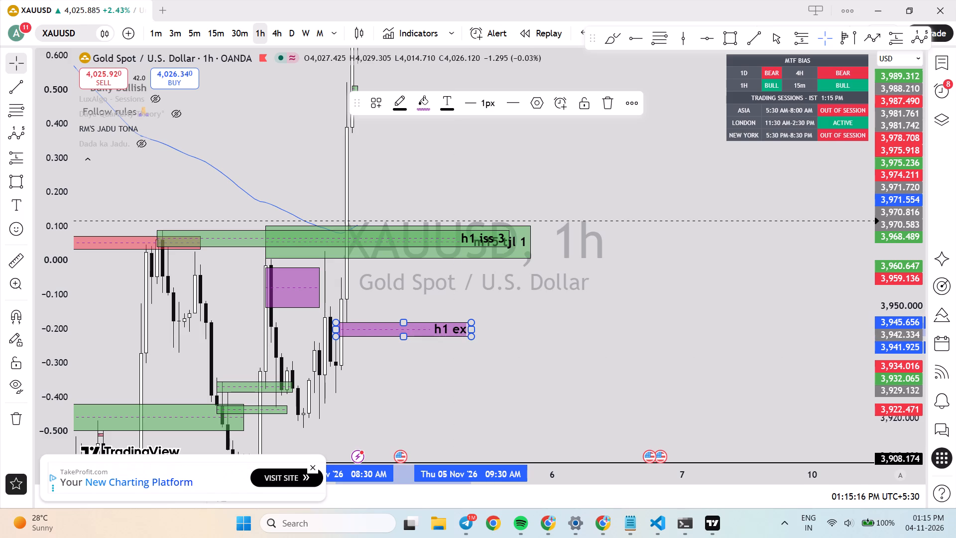
left_click(535, 299)
Examine the XAUUSD 1h structure and the supply and demand zones from late October through 4 Nov.
left_click_drag(890, 215, 891, 222)
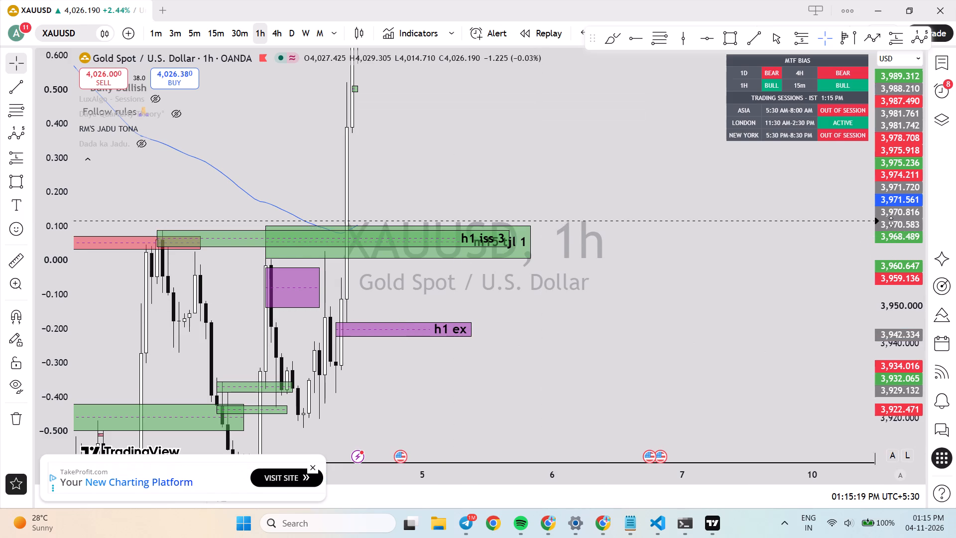
left_click_drag(891, 222, 879, 404)
scroll(631, 267, "down", 10)
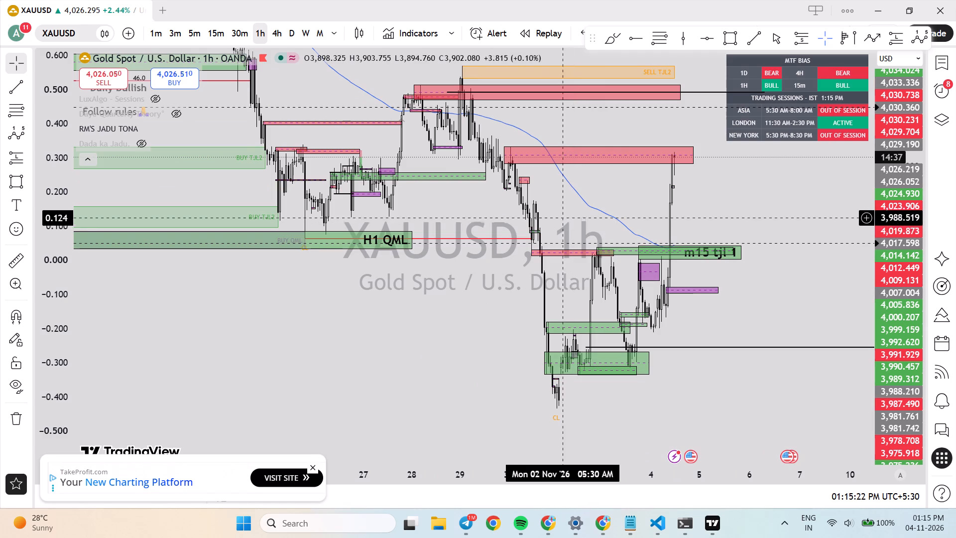
left_click_drag(560, 219, 569, 239)
scroll(569, 239, "up", 1)
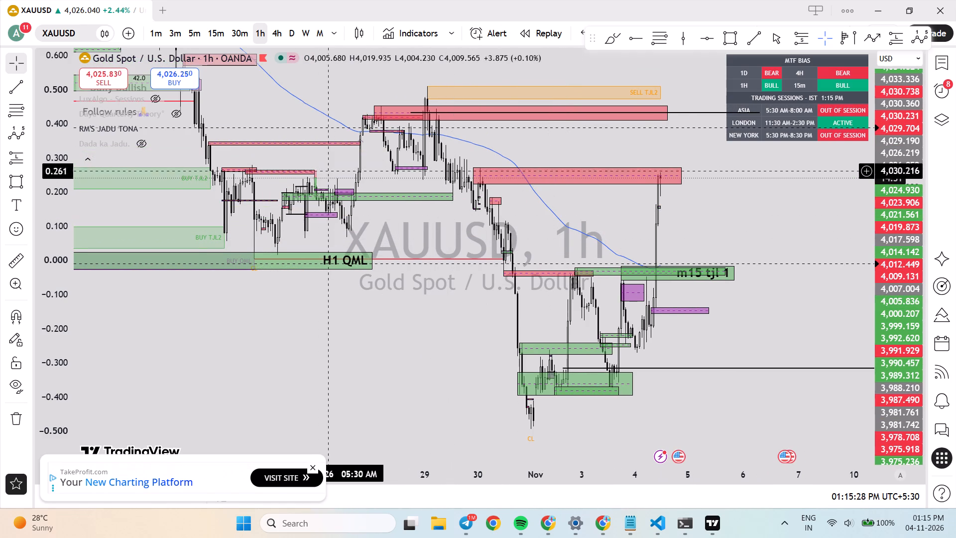
left_click_drag(285, 153, 284, 163)
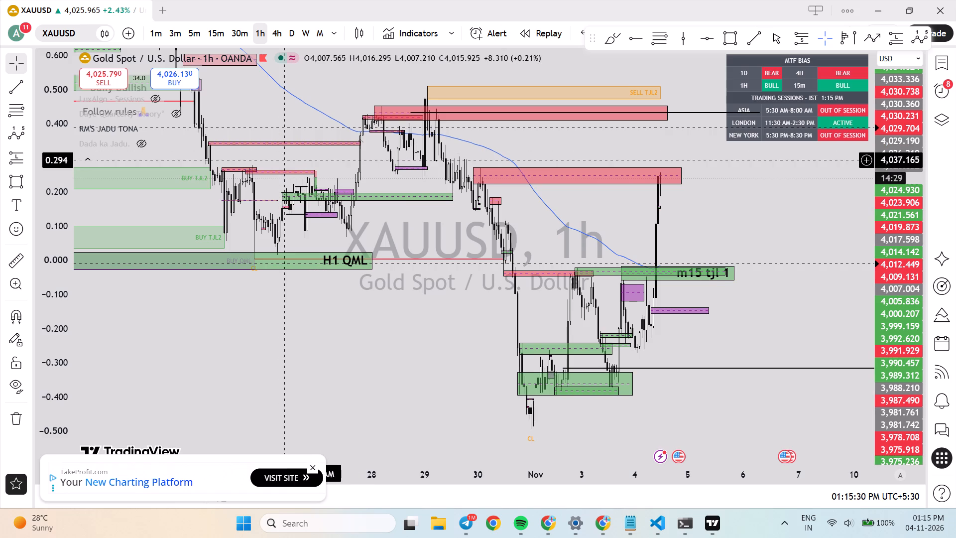
left_click_drag(284, 163, 289, 183)
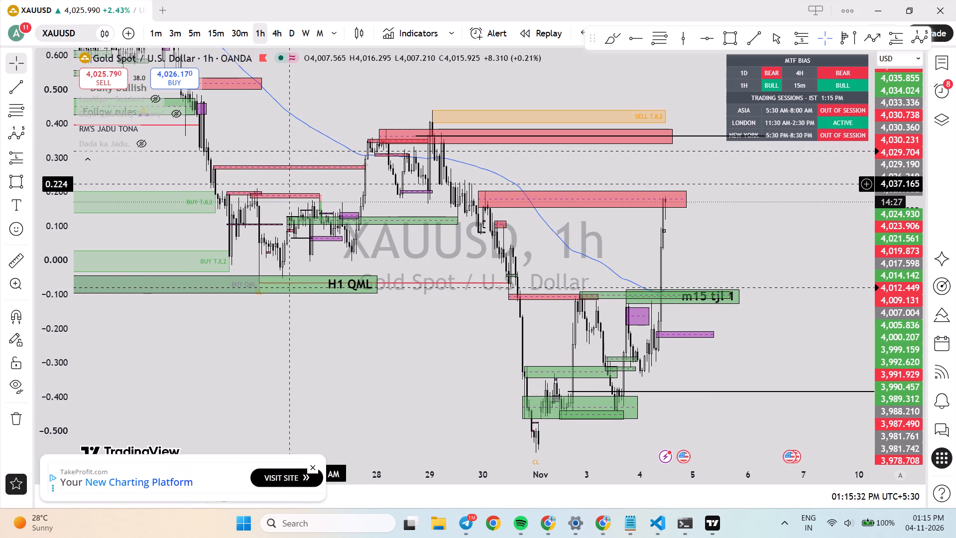
left_click_drag(403, 208, 361, 213)
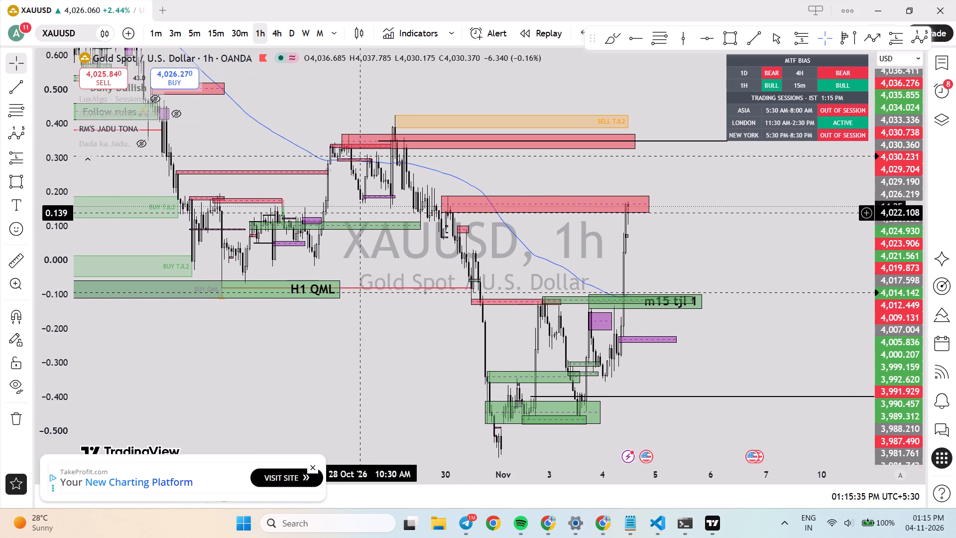
left_click_drag(901, 350, 866, 207)
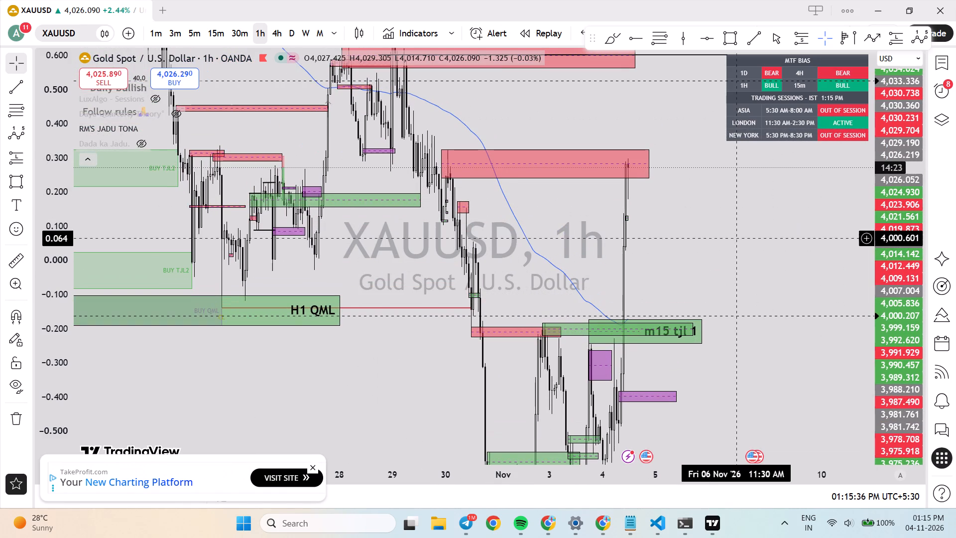
left_click_drag(742, 257, 719, 356)
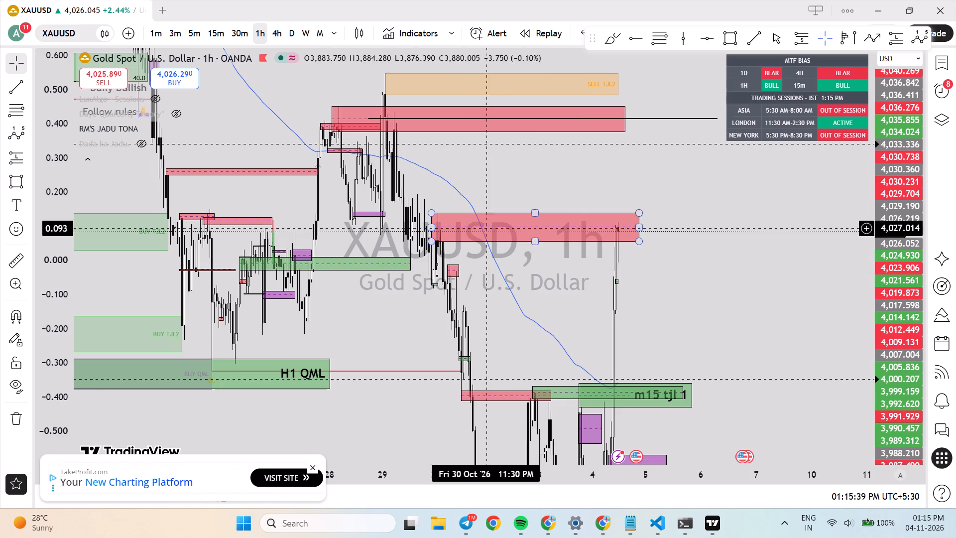
left_click_drag(478, 179, 476, 205)
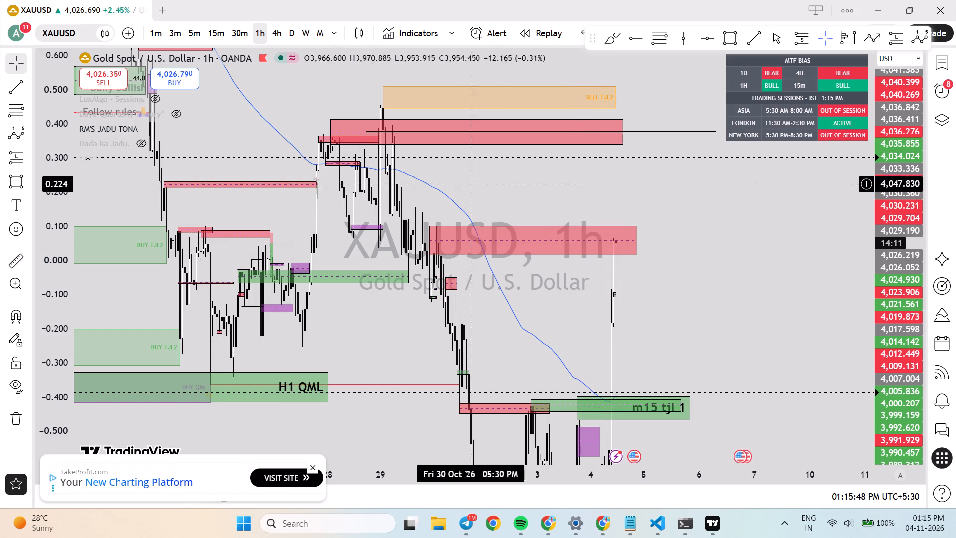
Extend the right edge of the red zone just below the orange "SELL TJL2" zone to 5 Nov.
left_click_drag(924, 238, 904, 342)
left_click_drag(724, 309, 717, 296)
left_click_drag(617, 165, 649, 168)
left_click(706, 212)
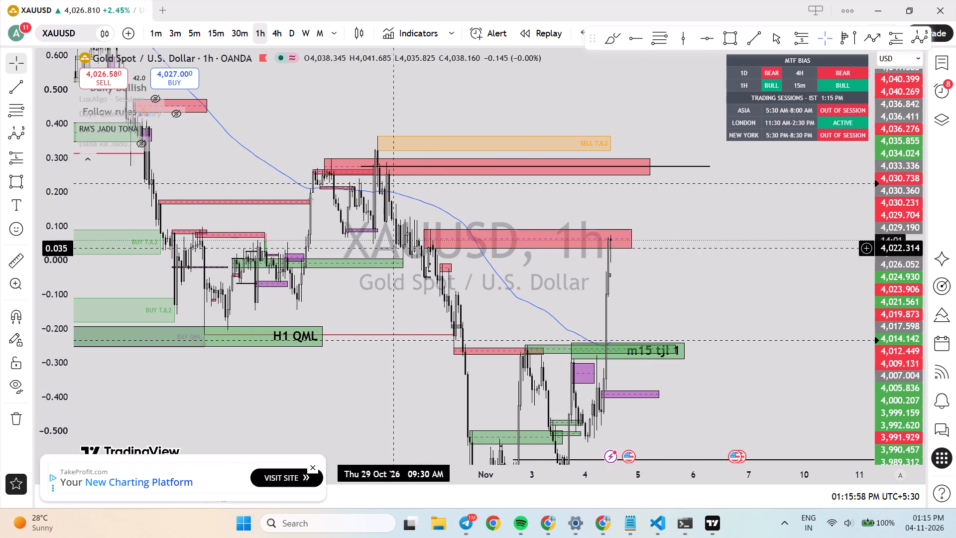
Examine the 1h zones around the 26–29 Oct swings and the price structure leading up to the current candle.
scroll(331, 241, "down", 1)
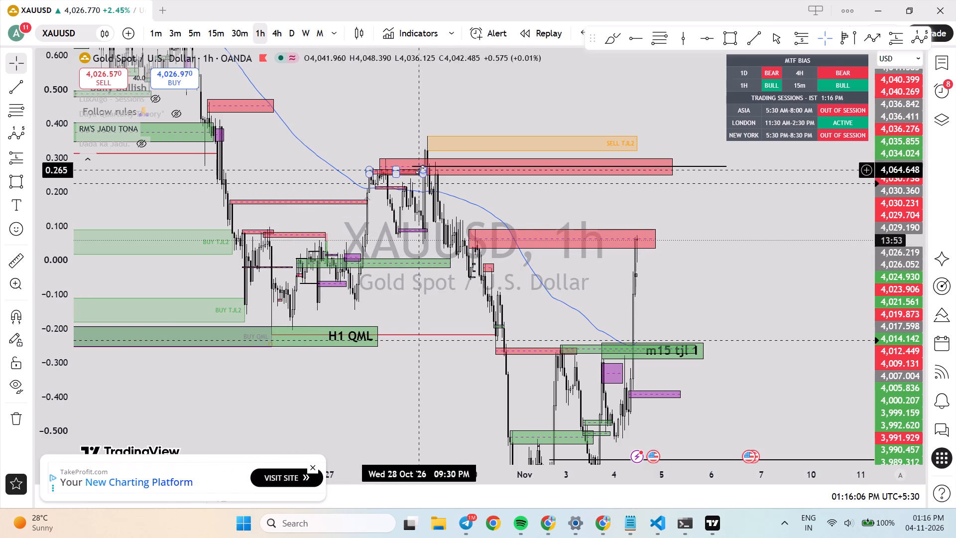
left_click(384, 257)
left_click(384, 246)
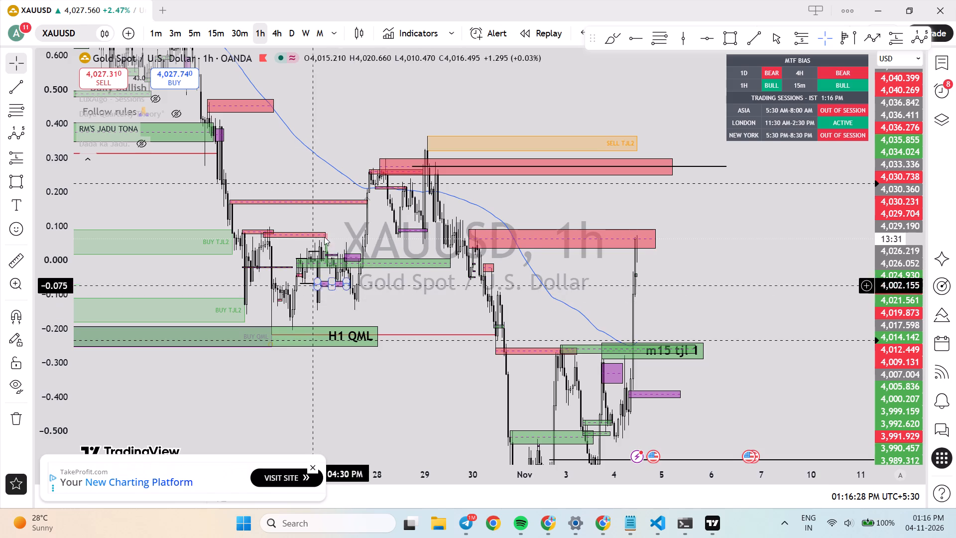
left_click_drag(416, 300, 395, 299)
left_click(395, 299)
left_click_drag(395, 298, 381, 298)
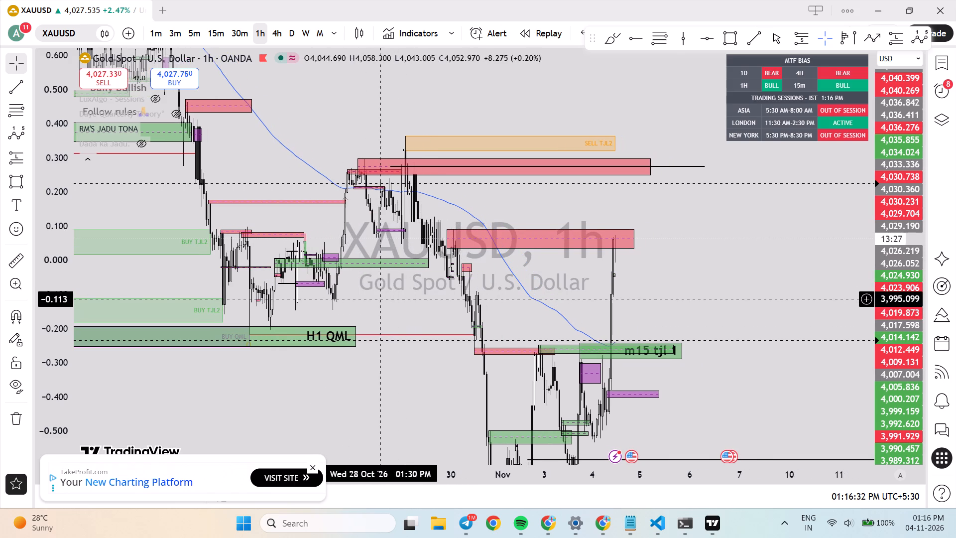
left_click_drag(571, 280, 552, 285)
left_click_drag(898, 236, 906, 326)
scroll(654, 244, "down", 2)
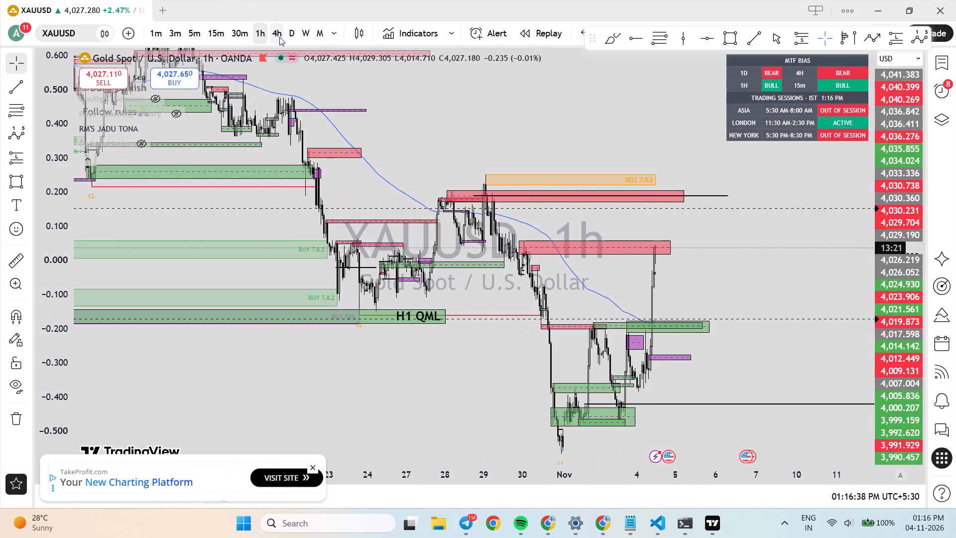
left_click_drag(789, 287, 749, 286)
left_click_drag(898, 217, 904, 238)
scroll(799, 268, "up", 2)
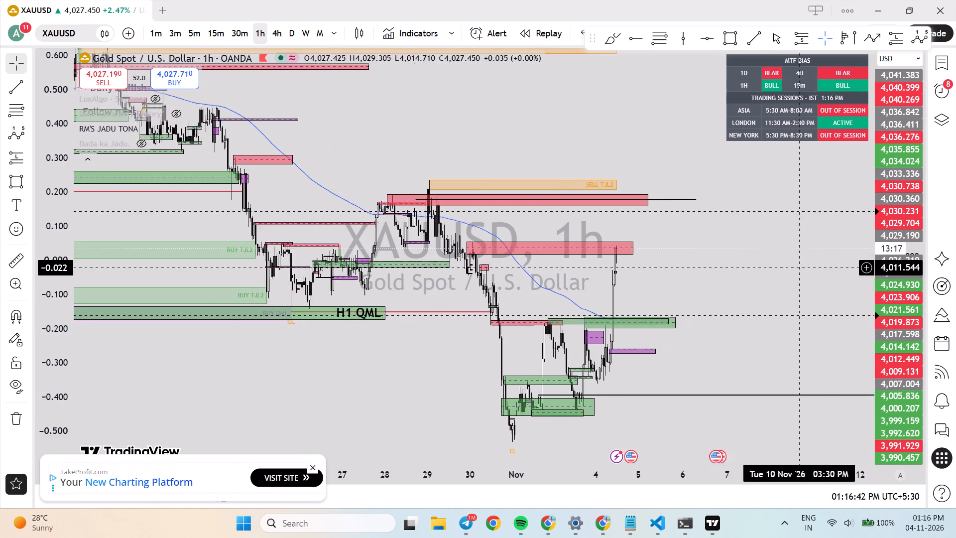
Switch the chart to BTCUSD from the watchlist and close the watchlist.
left_click(955, 57)
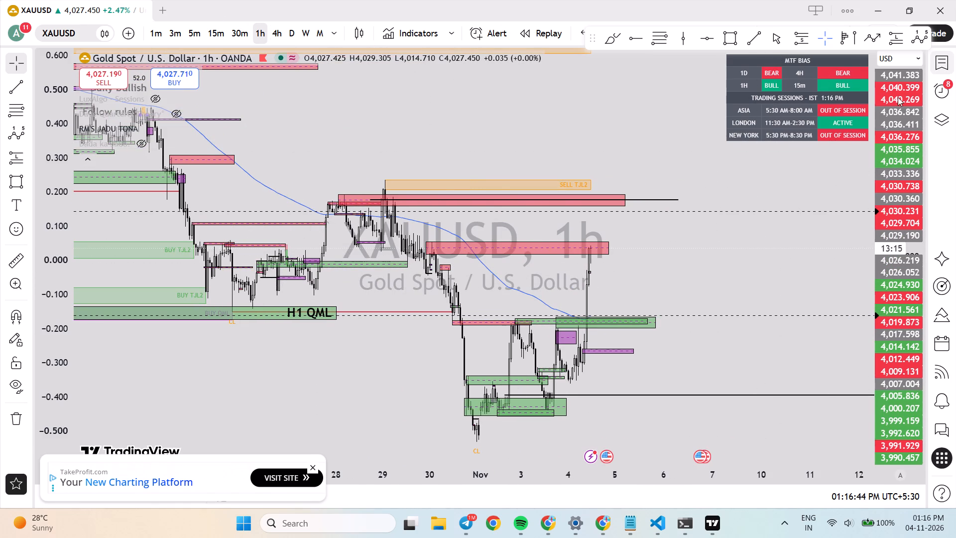
left_click(839, 124)
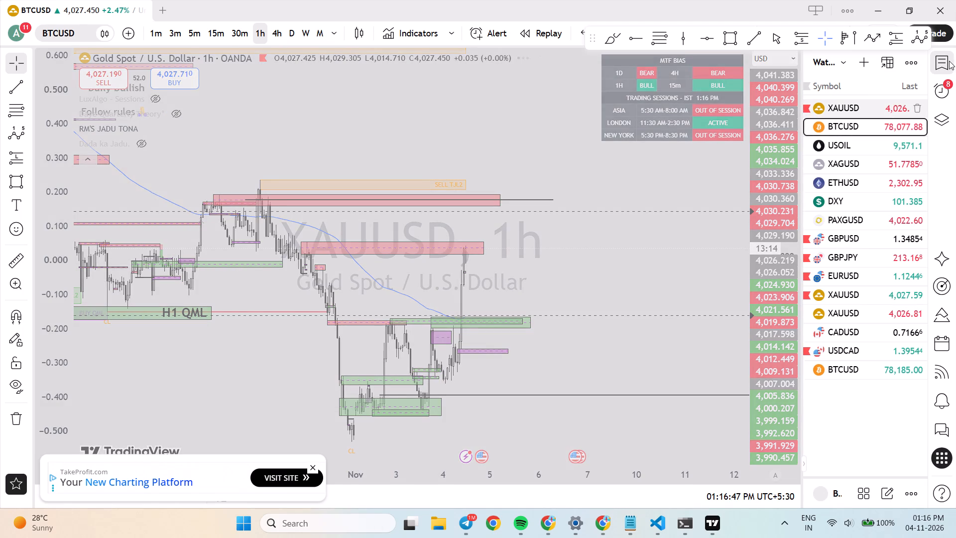
left_click(949, 61)
Examine the BTCUSD 1h price structure and marked zones from late October through 4 Nov.
scroll(678, 269, "down", 2)
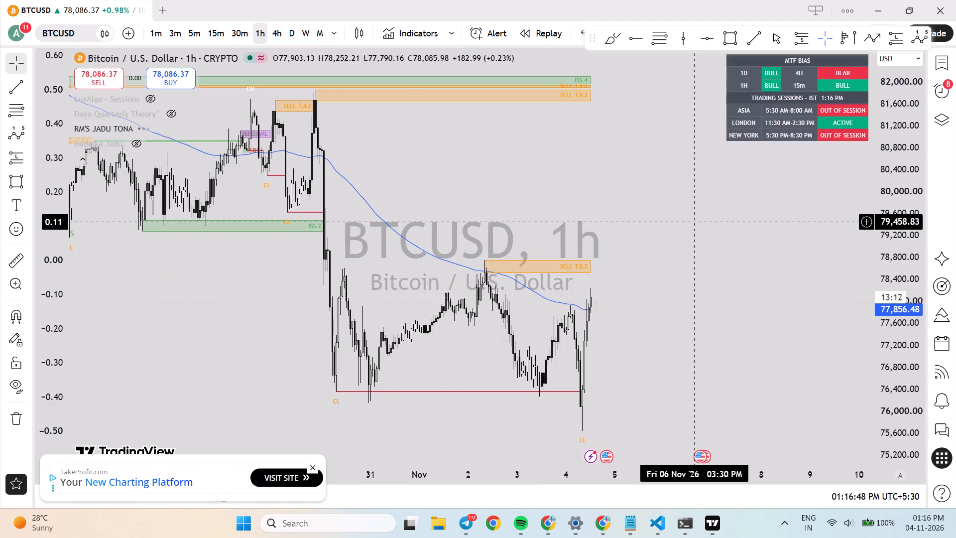
left_click_drag(887, 300, 889, 335)
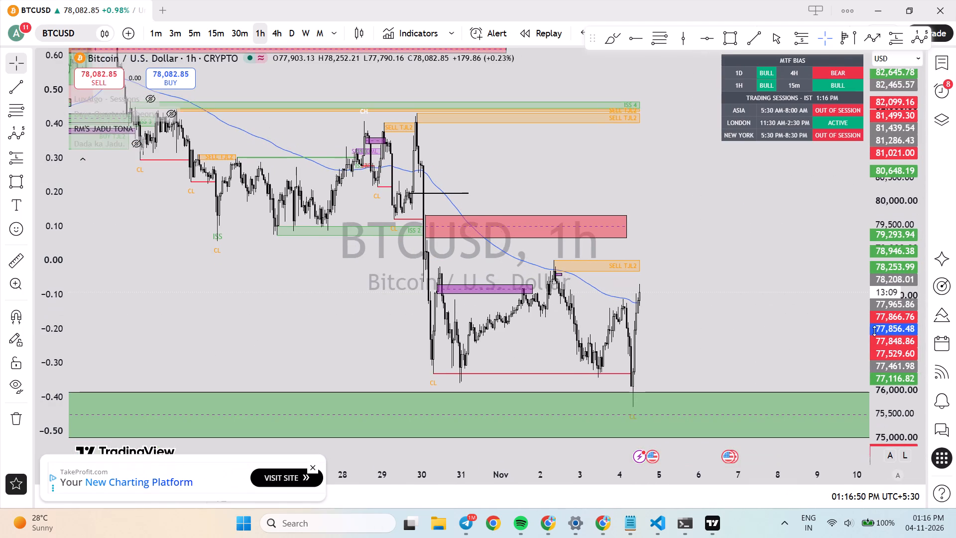
scroll(753, 339, "up", 1)
left_click_drag(707, 348, 707, 305)
scroll(707, 305, "up", 1)
scroll(707, 305, "down", 7)
left_click_drag(770, 302, 579, 286)
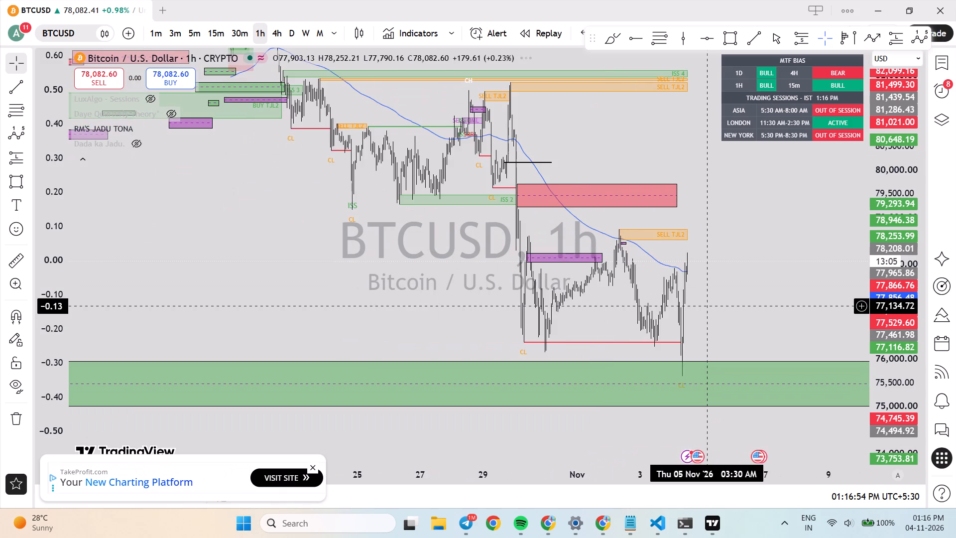
left_click_drag(579, 286, 467, 258)
On the BTCUSD 4h chart, shorten the green "daily tjl 2" zone so it ends around 5 Nov.
left_click(278, 34)
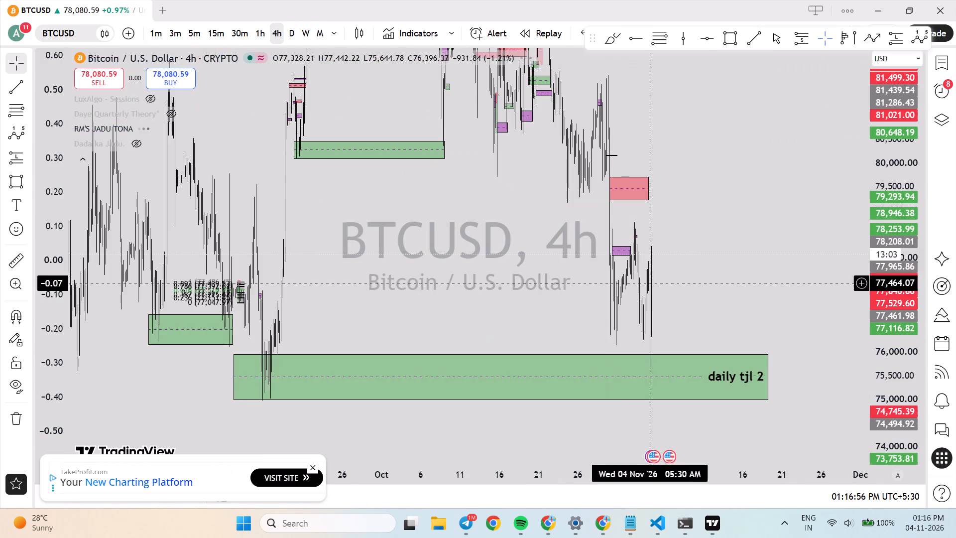
left_click_drag(771, 377, 656, 392)
left_click(772, 325)
scroll(618, 303, "up", 4)
left_click_drag(621, 280, 800, 297)
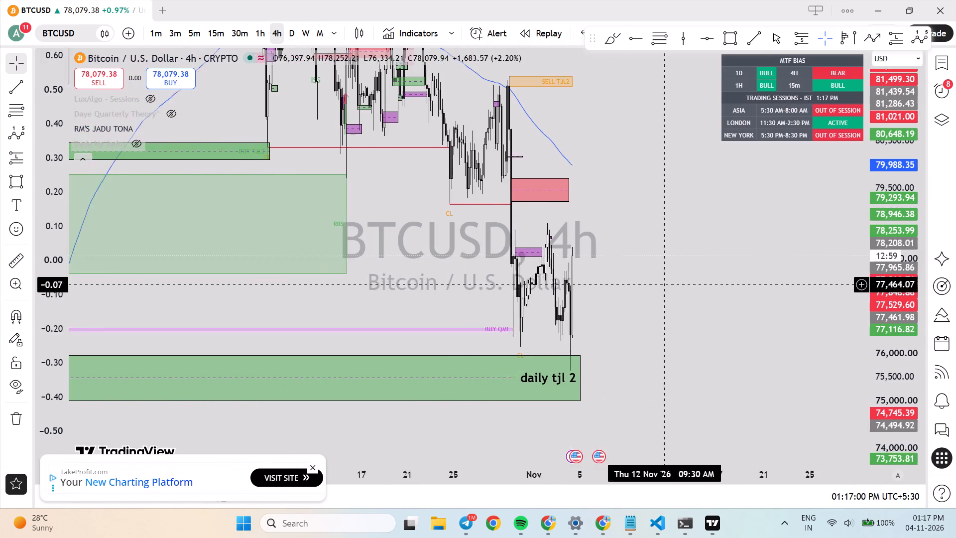
Examine the BTCUSD price structure and marked zones above "daily tjl 2" on the 4h, 15m and daily charts.
left_click_drag(800, 297, 825, 298)
left_click_drag(888, 230, 897, 417)
scroll(689, 360, "down", 5)
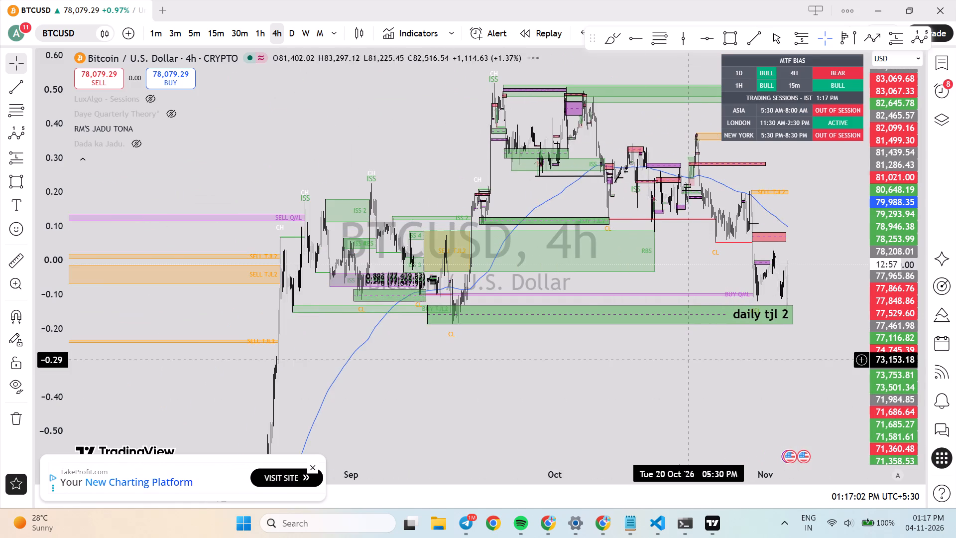
scroll(601, 362, "up", 8)
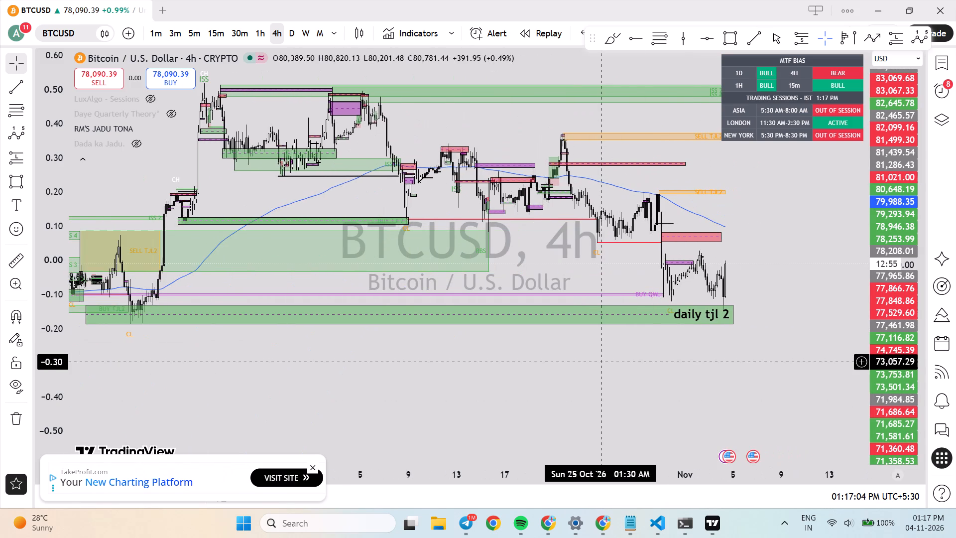
scroll(601, 362, "up", 2)
left_click(214, 28)
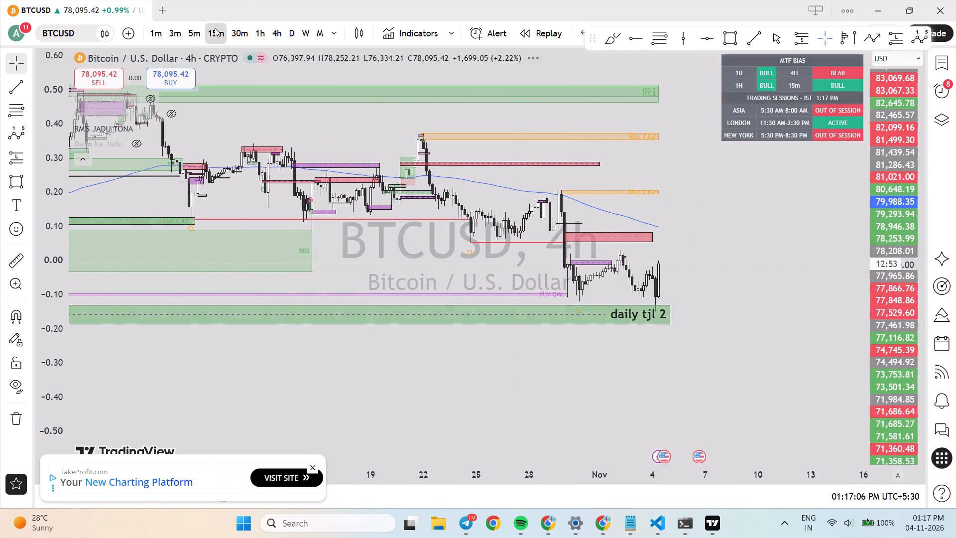
left_click(294, 43)
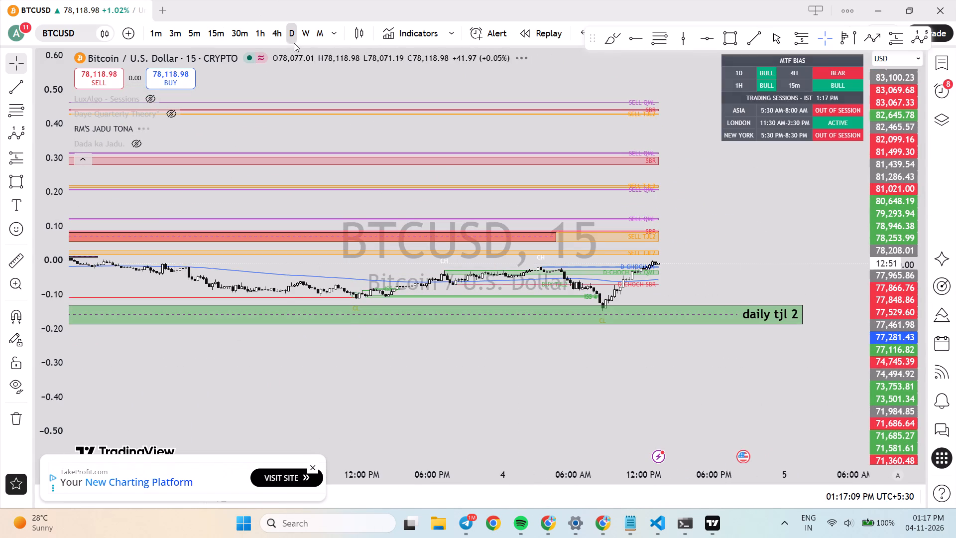
scroll(414, 257, "down", 1)
scroll(472, 324, "up", 3)
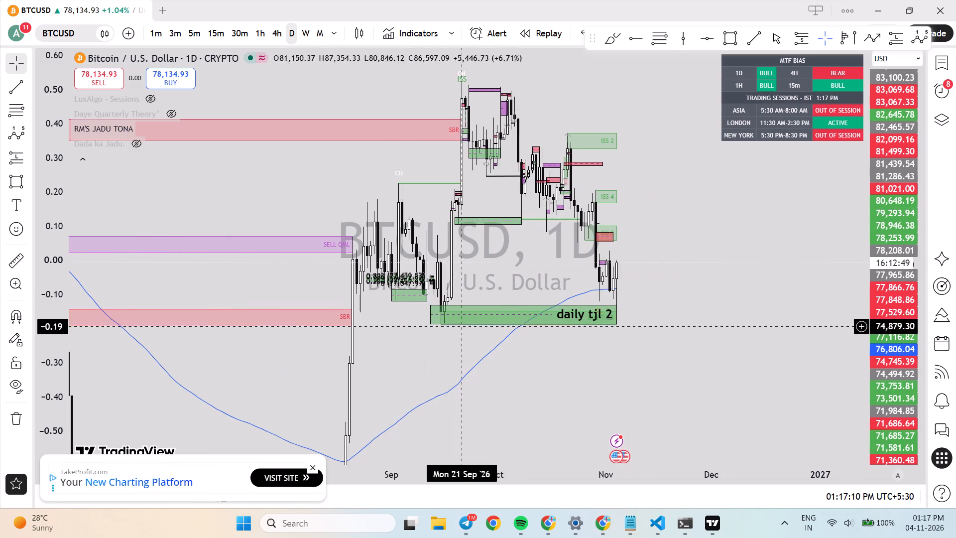
left_click_drag(682, 286, 690, 320)
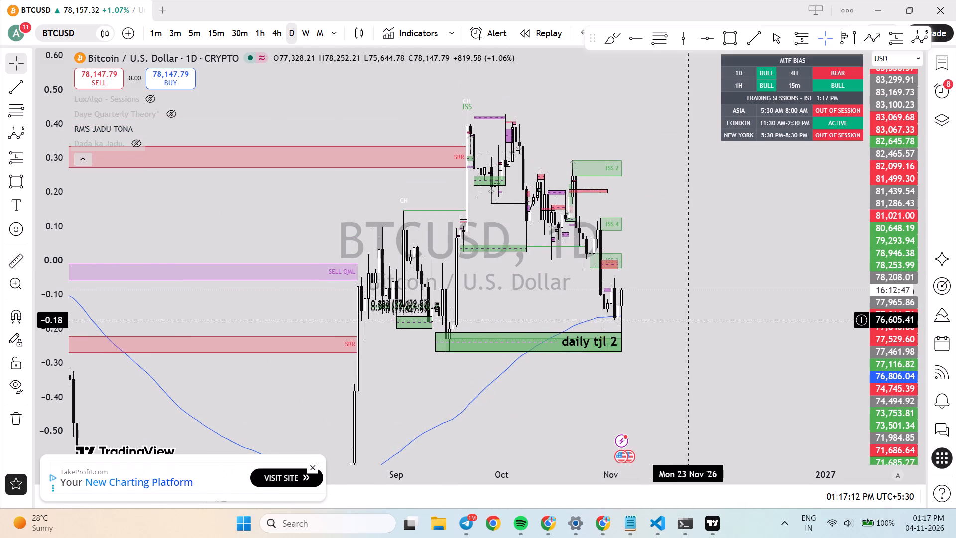
scroll(690, 320, "up", 4)
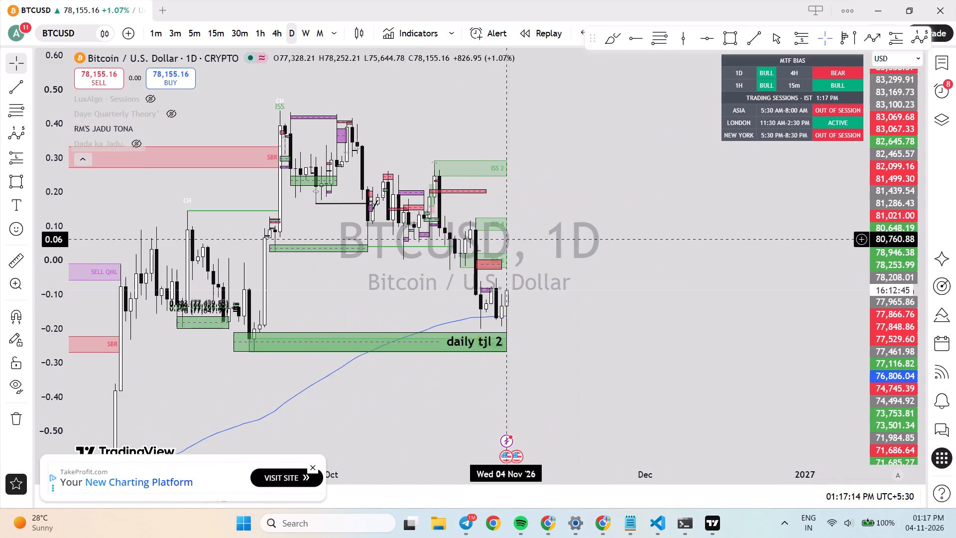
left_click_drag(901, 355, 877, 227)
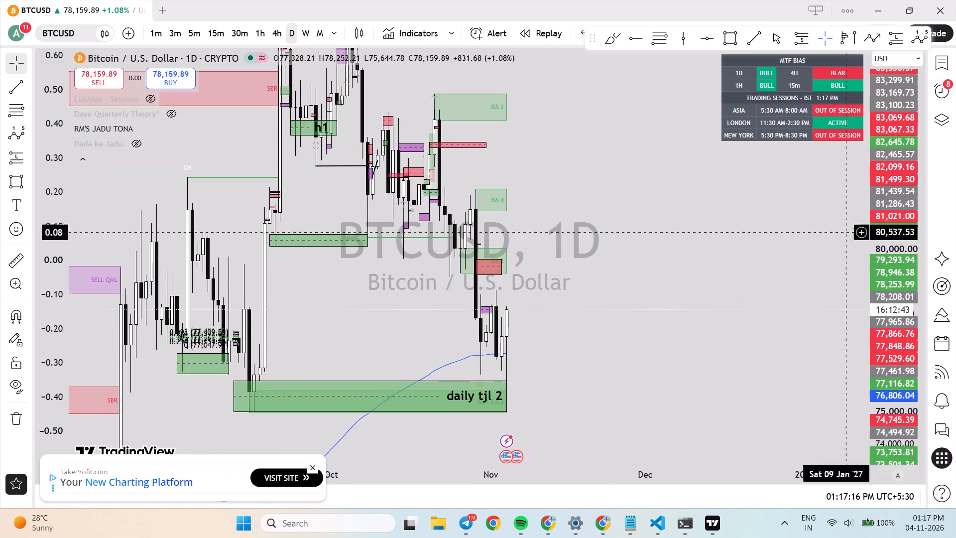
left_click_drag(664, 289, 675, 336)
scroll(675, 336, "up", 2)
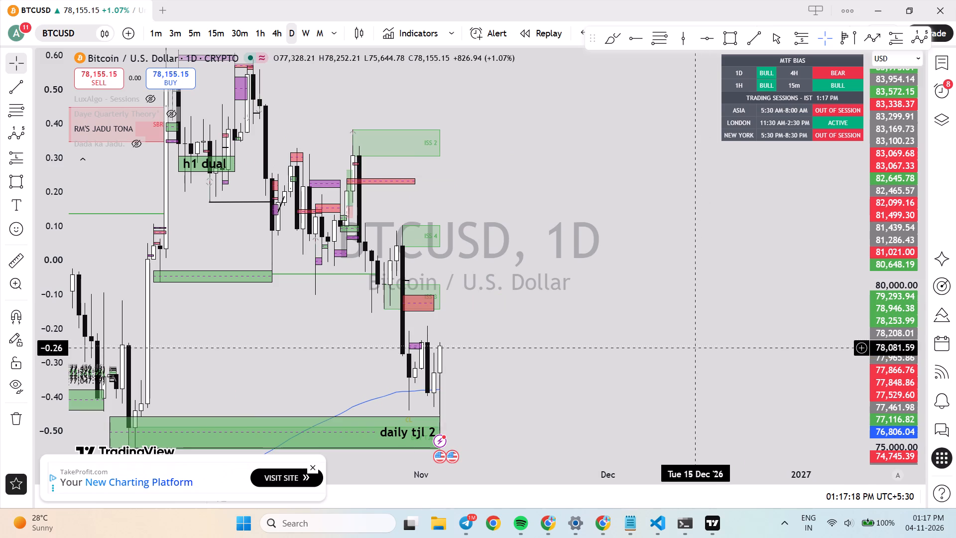
On the daily chart, draw a rectangle zone over the late-October swing high, from 28 Oct to about 8 Nov, between about 81,880 and 81,151.
left_click(721, 39)
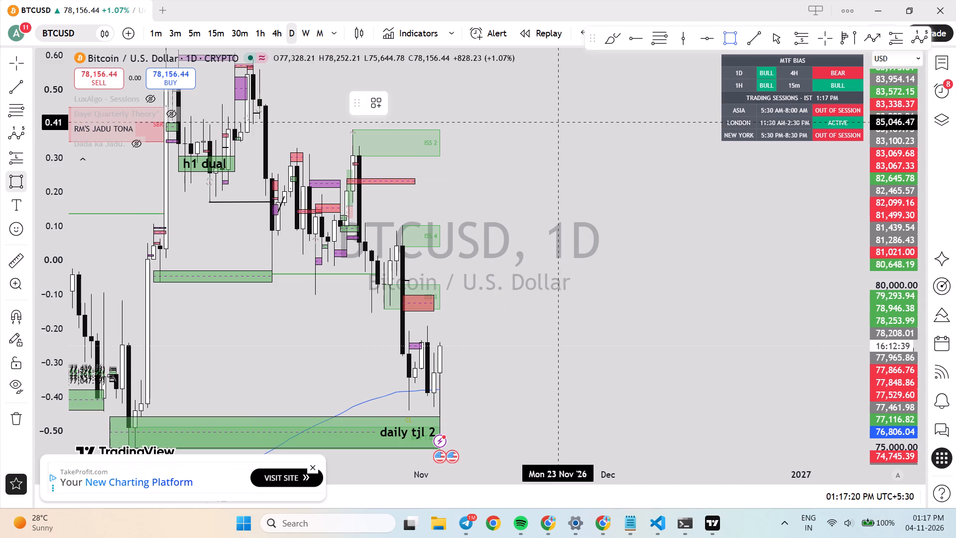
left_click(398, 224)
left_click(456, 248)
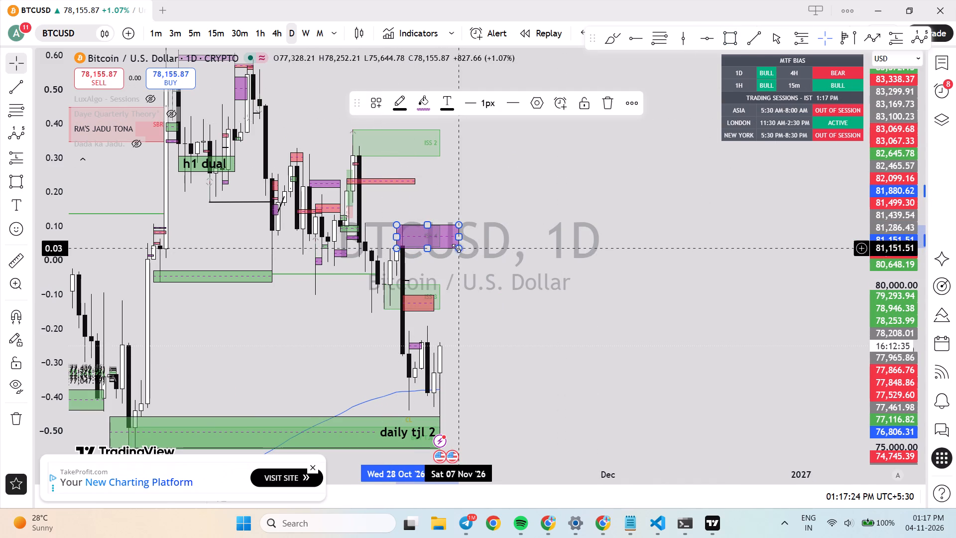
left_click_drag(456, 237, 463, 237)
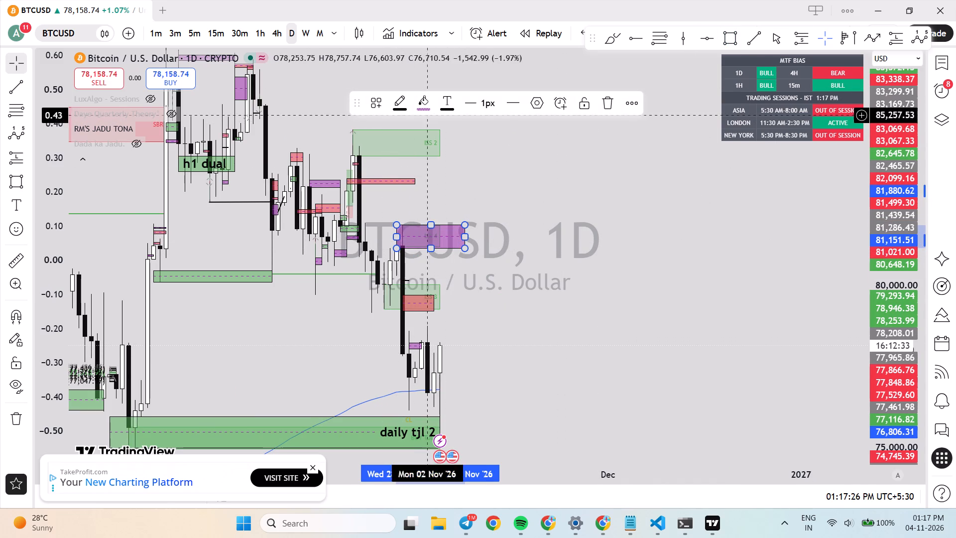
Change the new daily supply zone's fill colour to red.
left_click(422, 110)
left_click(422, 145)
left_click(550, 225)
left_click_drag(514, 229, 579, 240)
On the 4h chart, narrow the new red zone to start at 29 Oct 17:30, with its lower edge at about 81,605.
left_click_drag(889, 246, 900, 346)
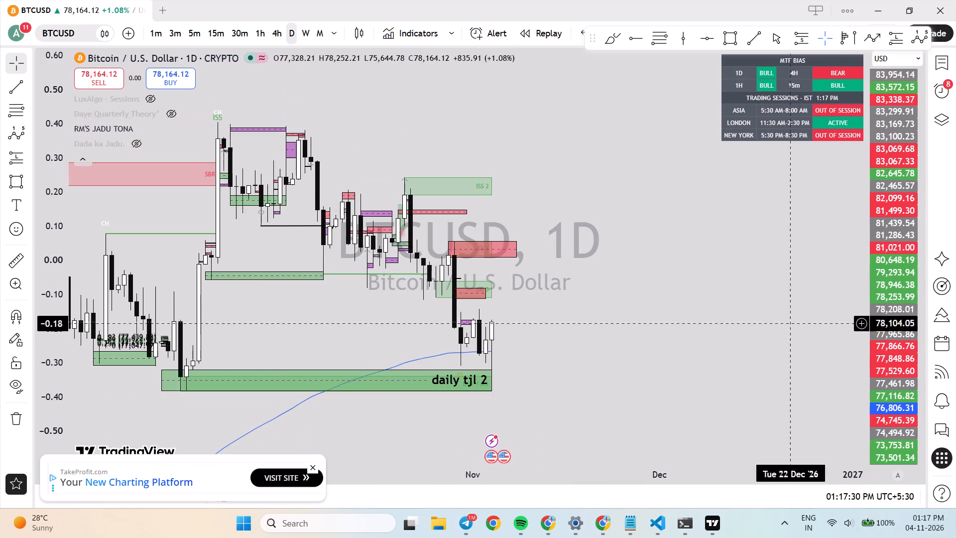
left_click(273, 33)
scroll(401, 229, "down", 5)
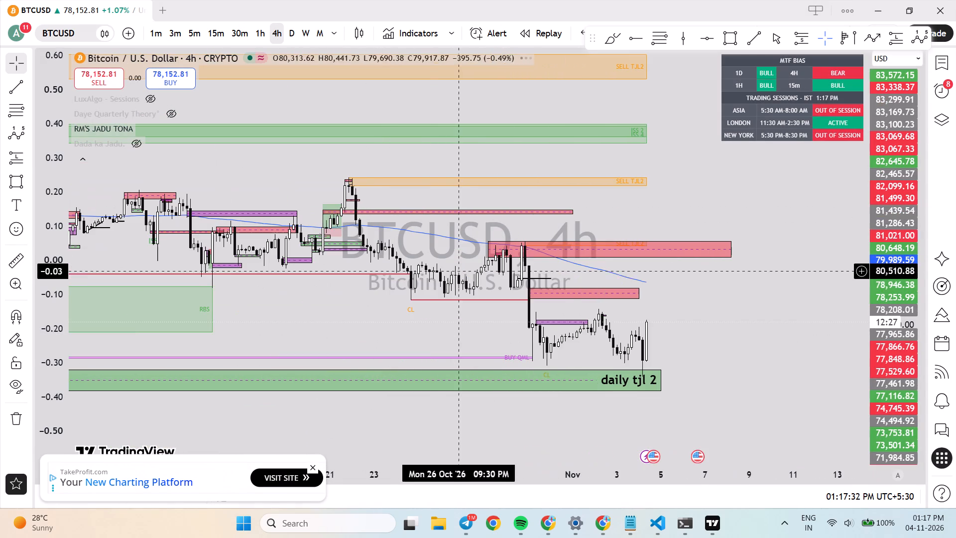
left_click_drag(896, 389, 824, 83)
scroll(737, 278, "up", 3)
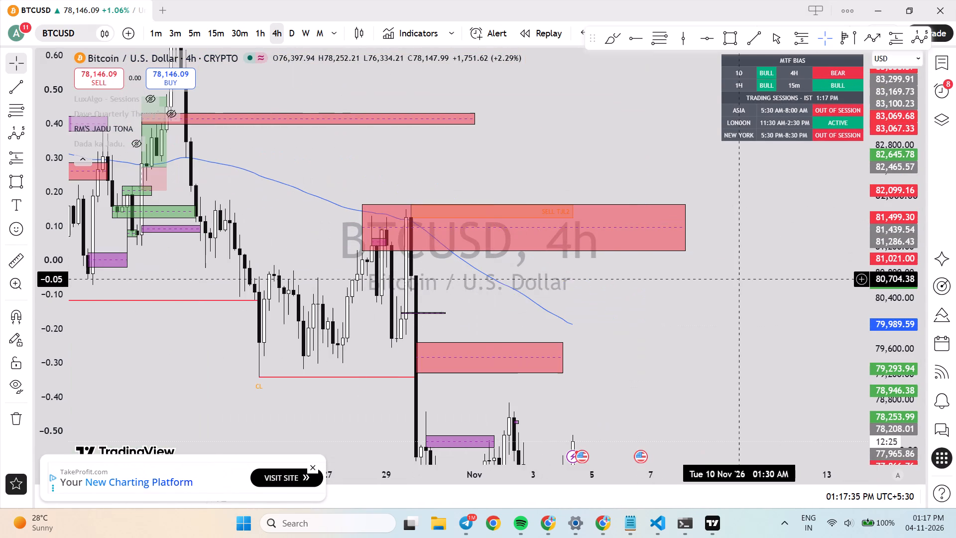
left_click_drag(502, 289, 518, 260)
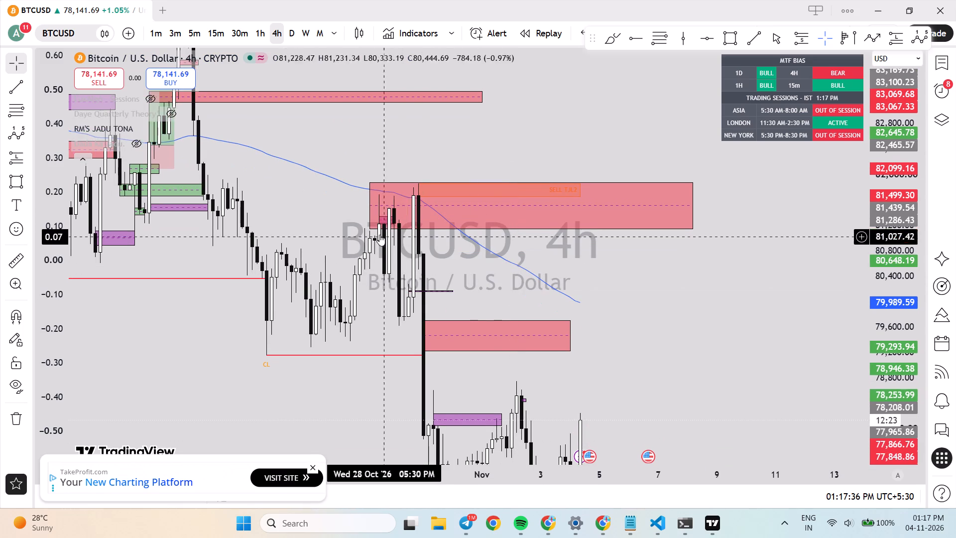
left_click_drag(371, 231, 406, 200)
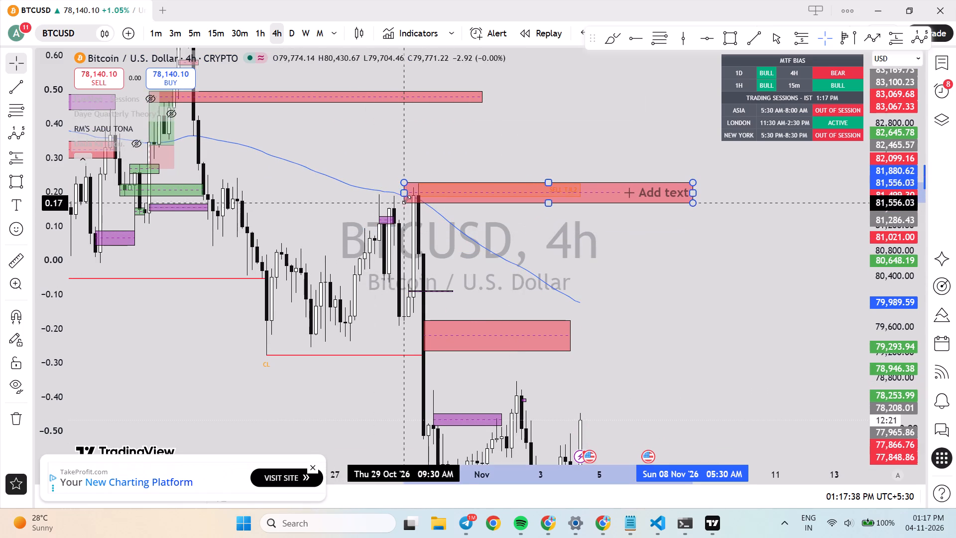
left_click_drag(406, 200, 415, 199)
Examine the 4h and 1h BTCUSD structure between the red supply zones and the "daily tjl 2" zone.
left_click_drag(906, 237, 901, 360)
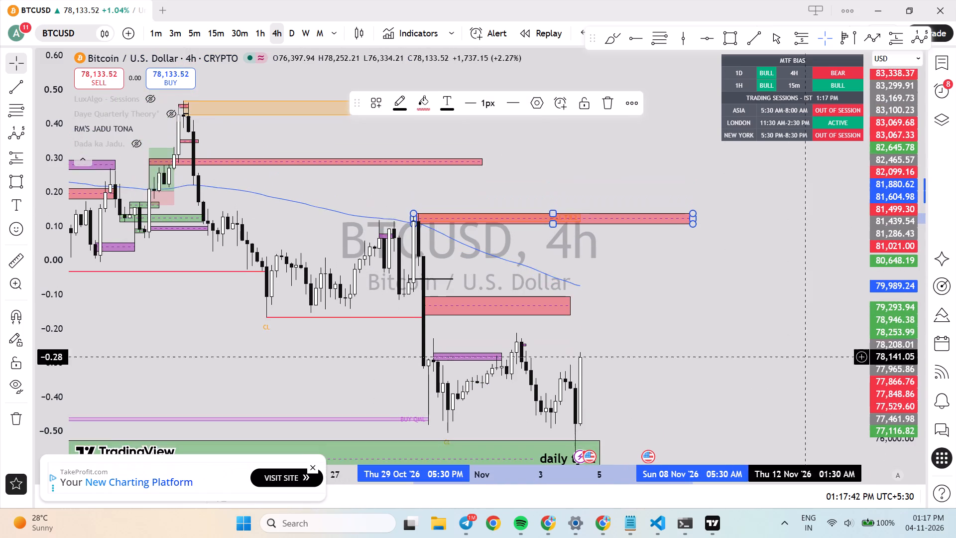
left_click_drag(670, 328, 664, 279)
scroll(480, 273, "down", 3)
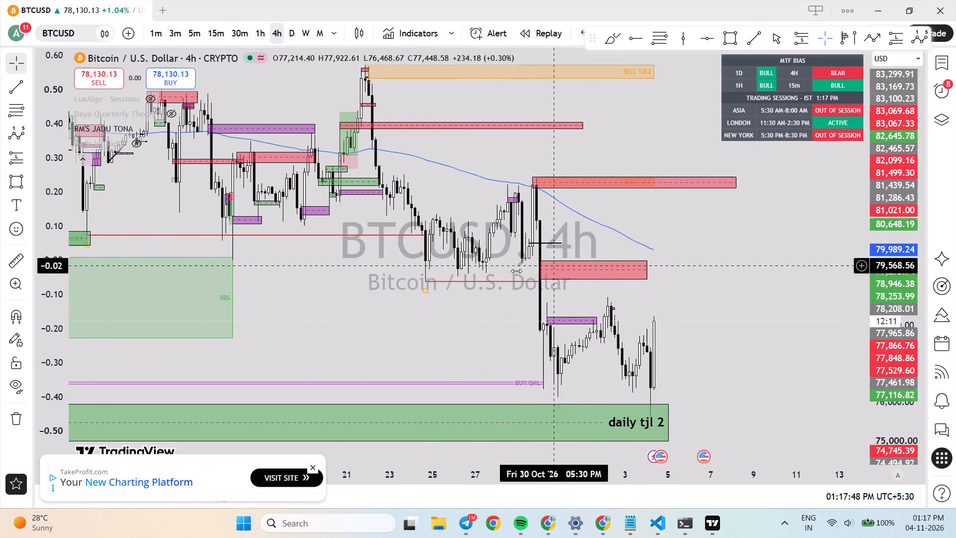
scroll(655, 289, "down", 4)
scroll(558, 277, "up", 5)
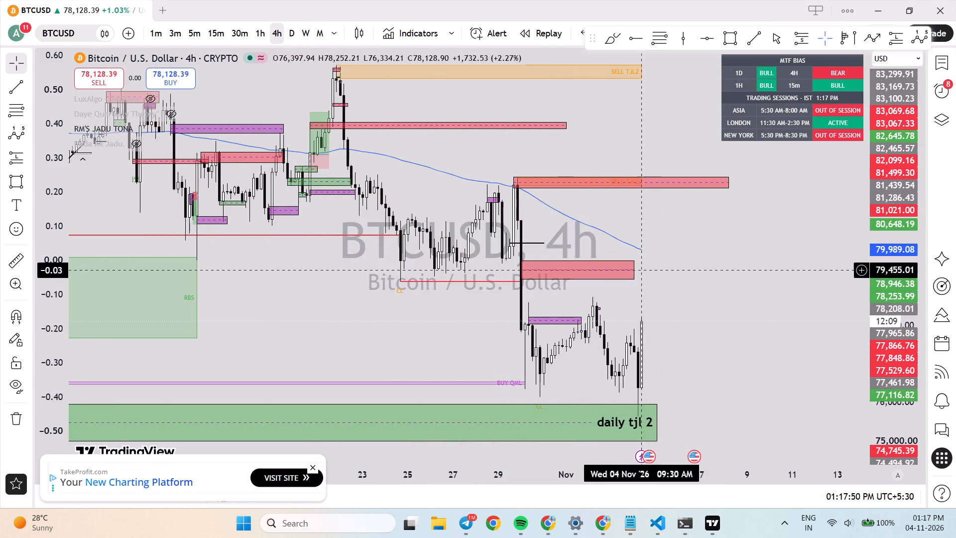
left_click(260, 36)
scroll(293, 142, "down", 7)
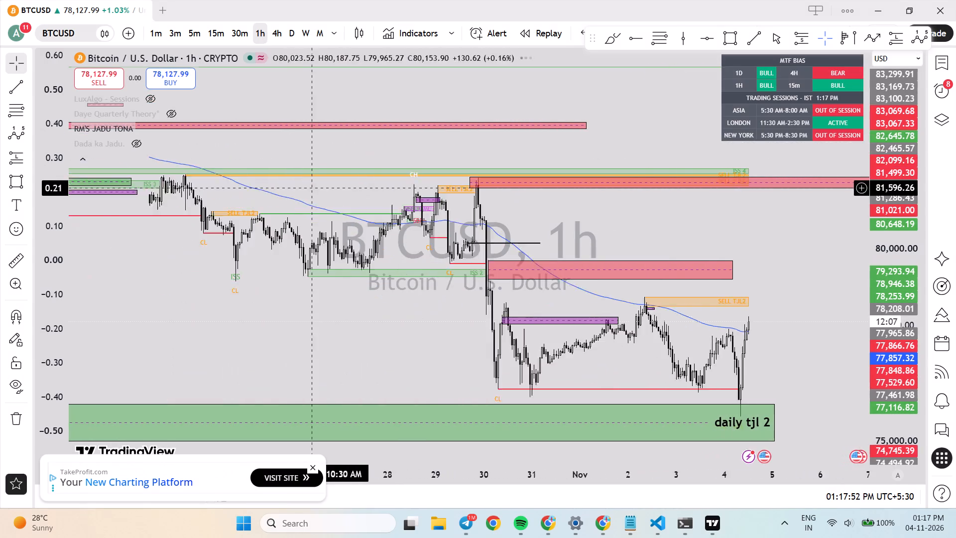
scroll(319, 207, "down", 1)
left_click_drag(893, 404, 877, 306)
left_click_drag(812, 347, 816, 318)
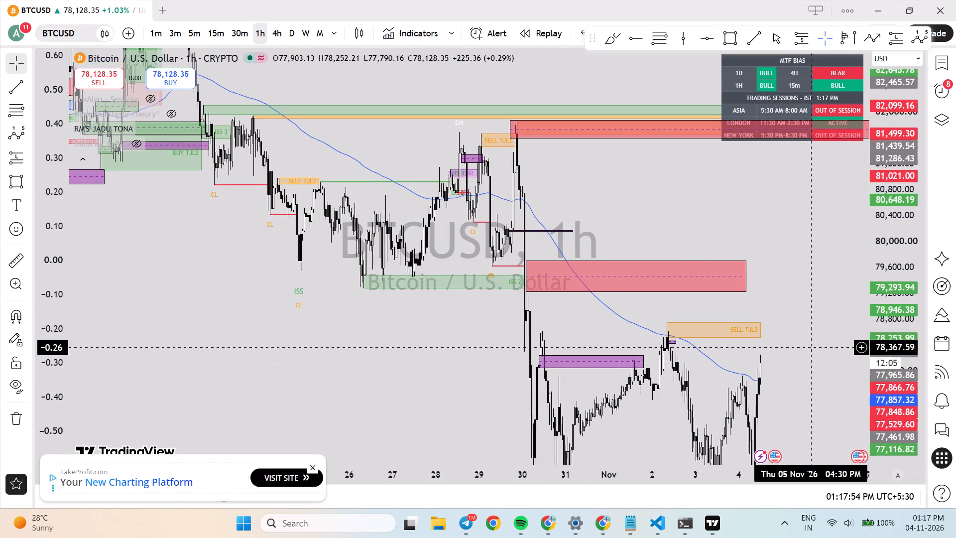
left_click_drag(816, 318, 797, 244)
scroll(769, 269, "up", 1)
left_click_drag(813, 319, 800, 264)
scroll(777, 286, "up", 2)
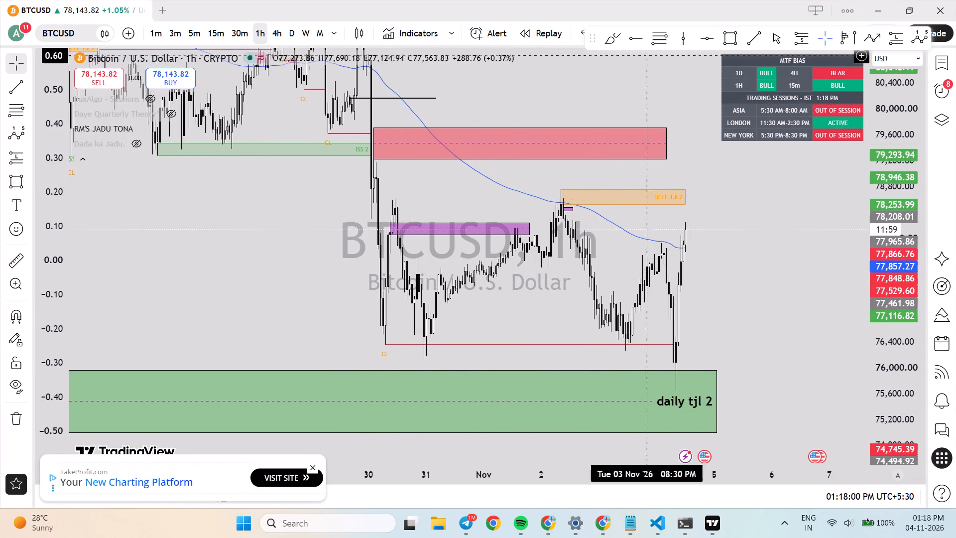
On the 1h chart, draw a red rectangle zone from the 2 Nov swing high to 5 Nov, between about 78,762 and 78,473.
left_click(732, 39)
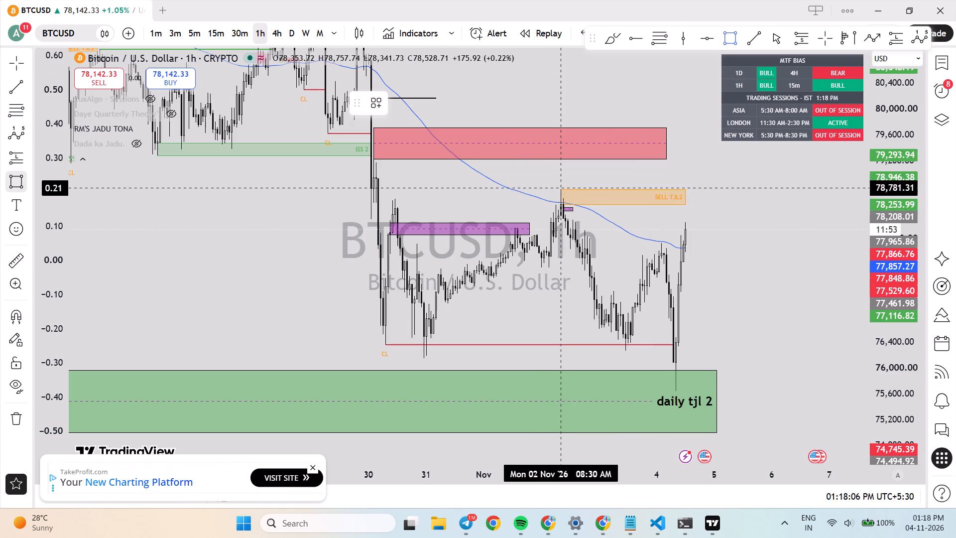
left_click(563, 189)
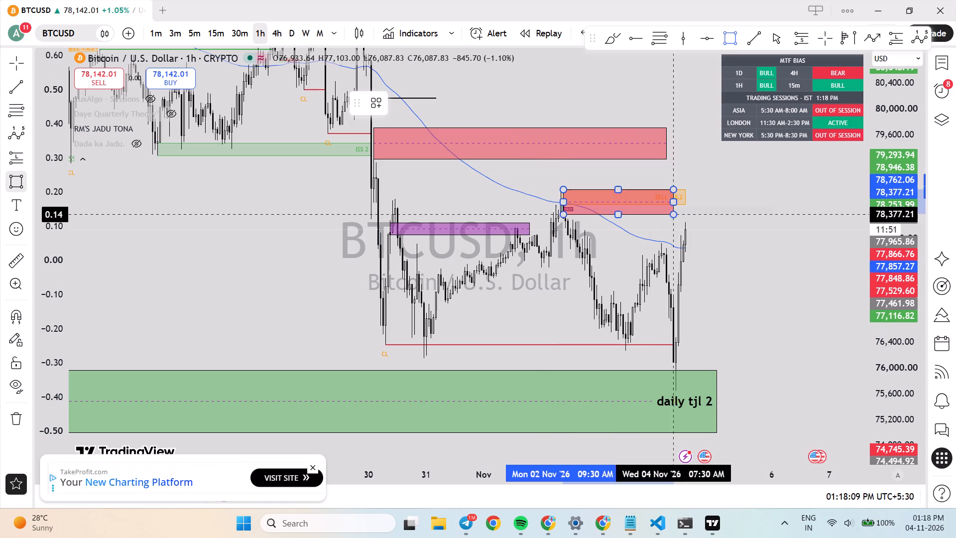
left_click(733, 208)
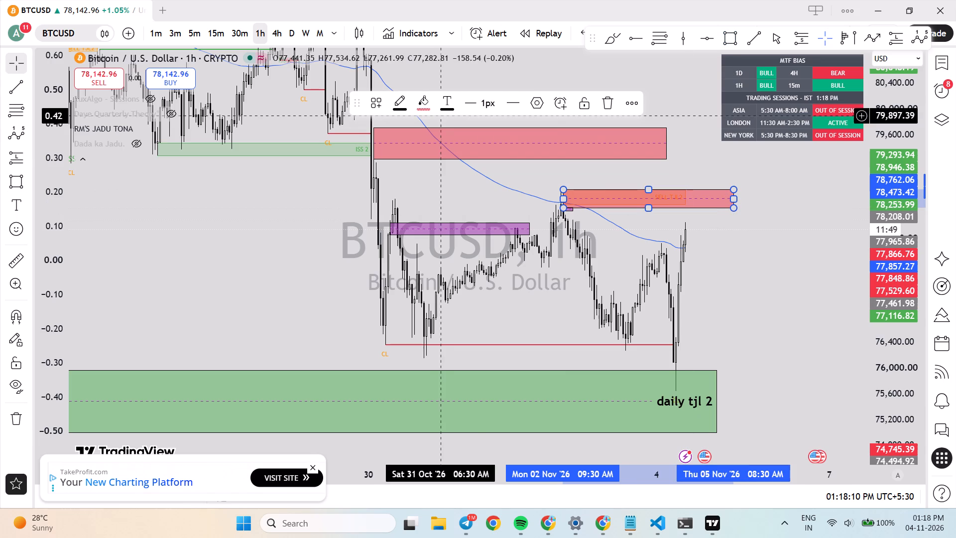
left_click(652, 172)
Label the new red zone at the 2 Nov swing high "h1 a+".
left_click(717, 196)
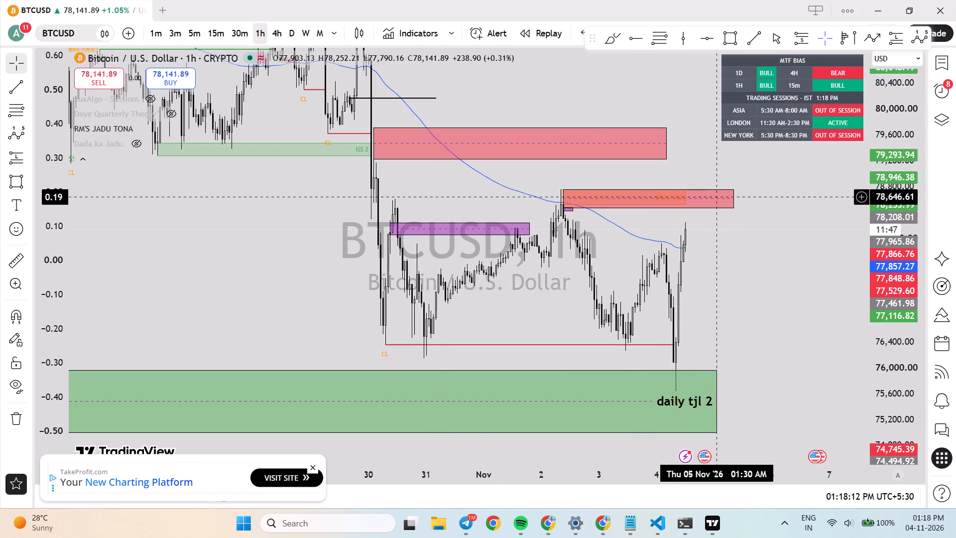
left_click(720, 200)
left_click(720, 200)
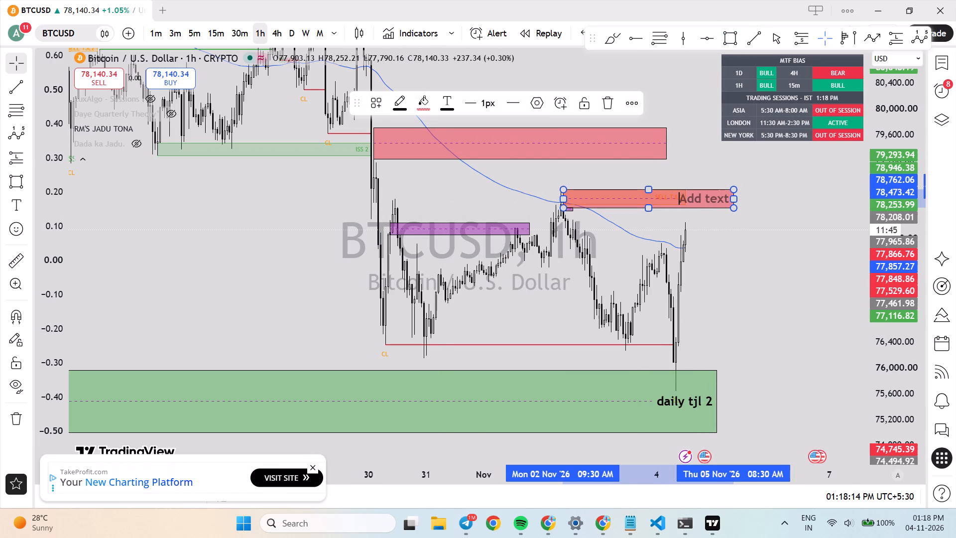
type("h1")
key("space")
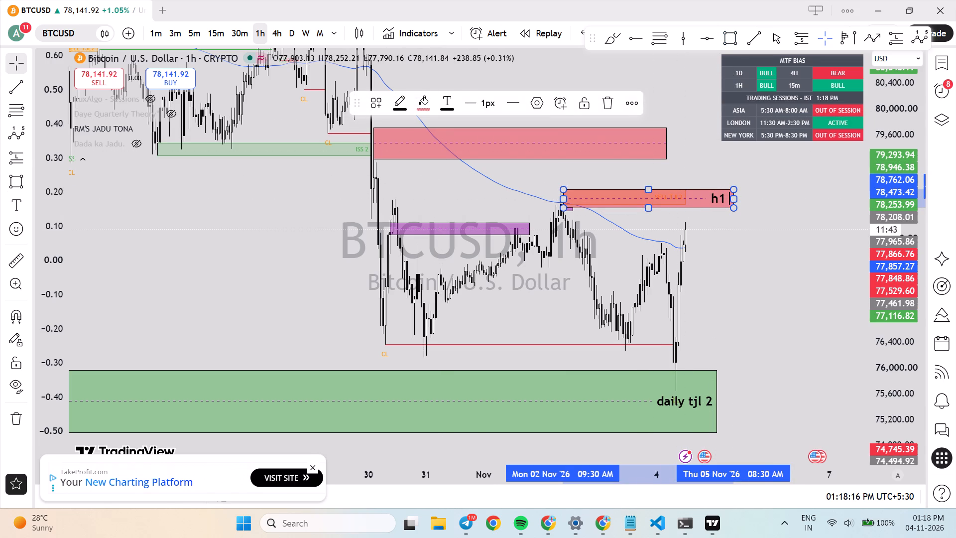
key("a")
key("shift+plus")
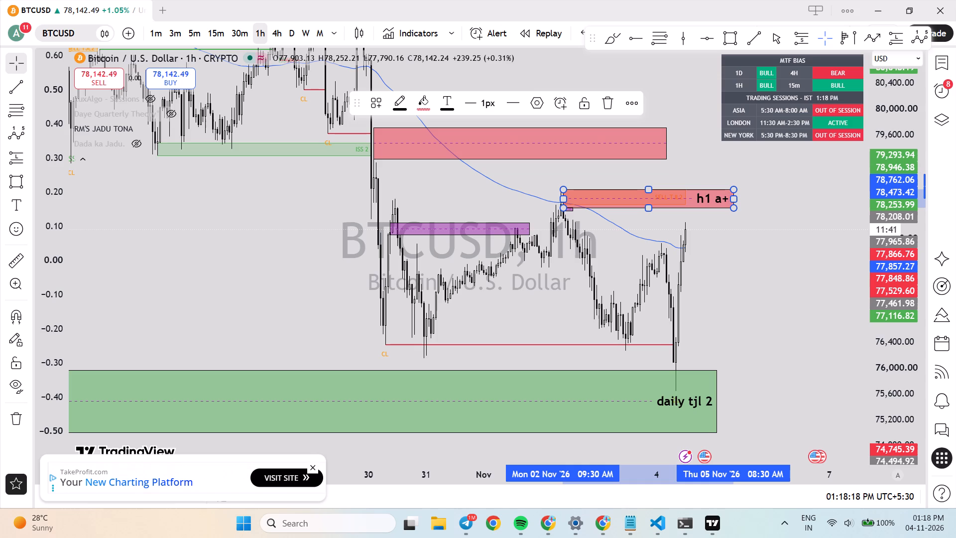
left_click(752, 301)
Examine the 1h BTCUSD price action around the "h1 a+" zone and down to the "daily tjl 2" zone.
left_click_drag(889, 347, 882, 73)
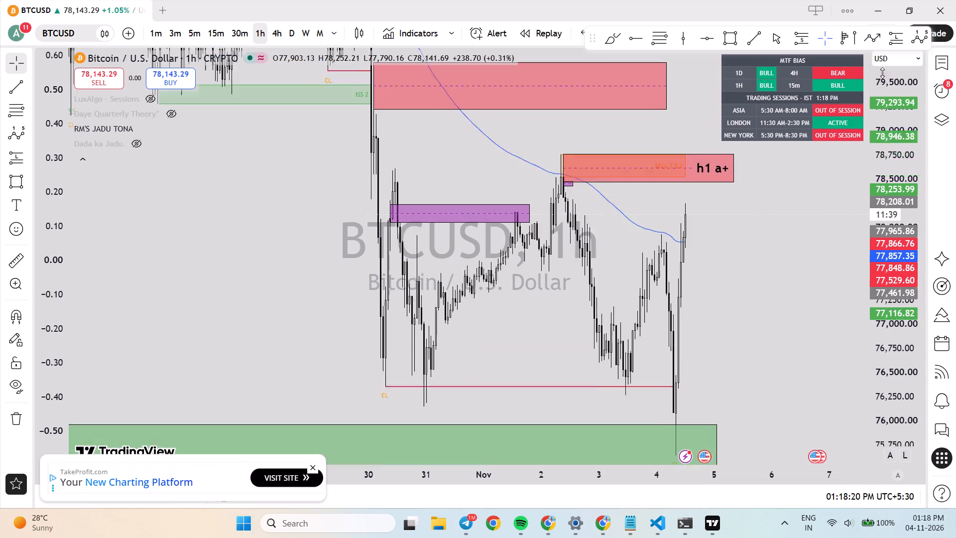
left_click_drag(882, 73, 882, 72)
left_click_drag(752, 250, 761, 283)
scroll(760, 283, "up", 3)
left_click_drag(897, 214, 902, 391)
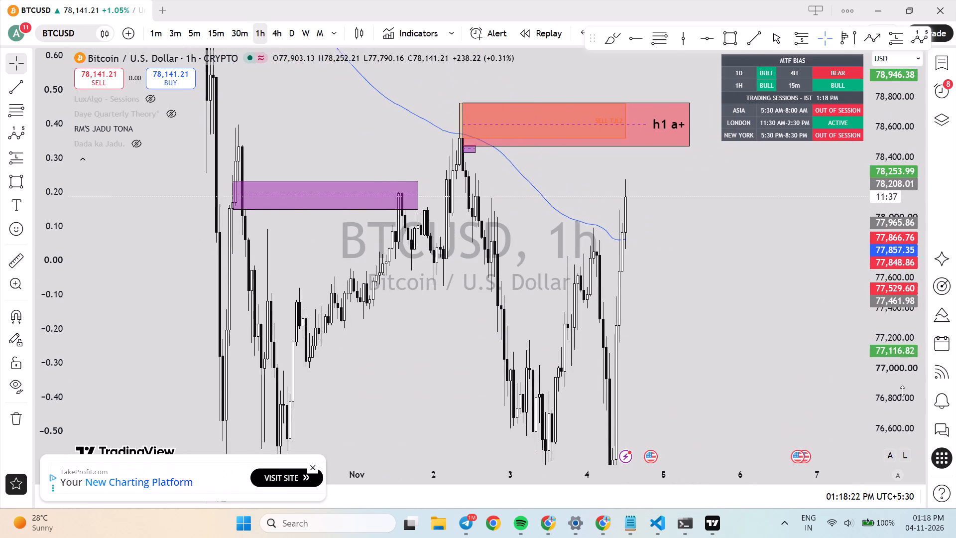
left_click_drag(902, 391, 899, 463)
scroll(739, 312, "down", 5)
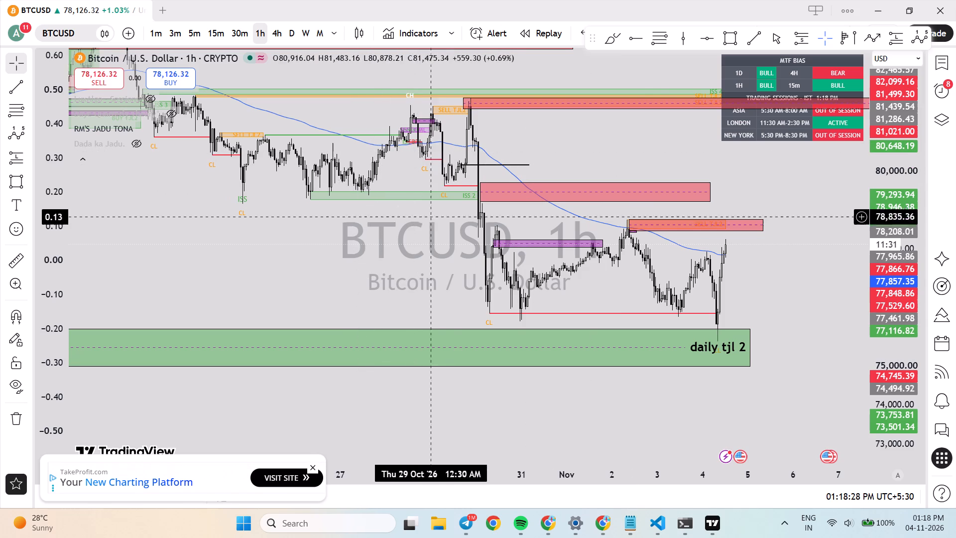
scroll(450, 227, "up", 3)
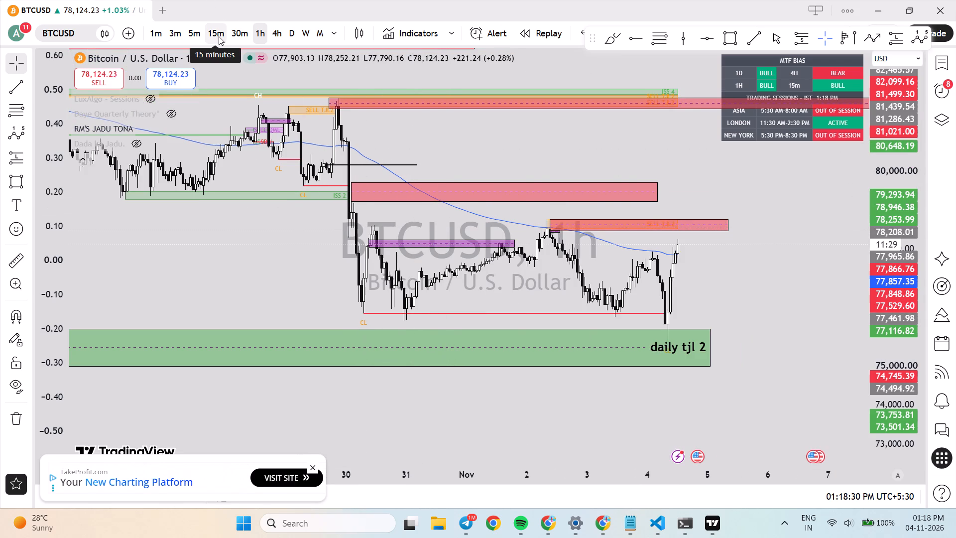
On the 15m chart, extend the small purple zone beneath the "h1 a+" zone forward to early 5 Nov.
left_click(219, 36)
scroll(283, 192, "down", 4)
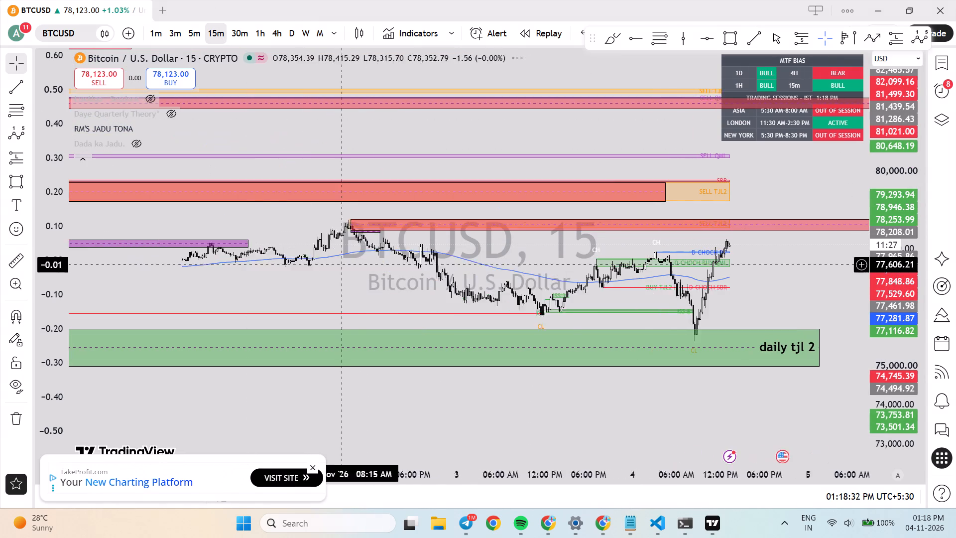
left_click_drag(903, 394, 876, 63)
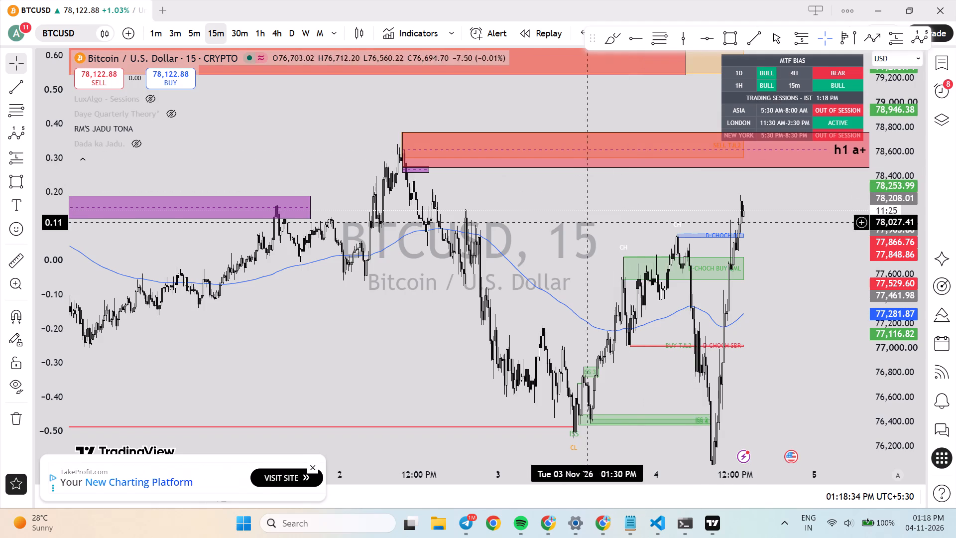
scroll(580, 225, "up", 2)
left_click_drag(580, 225, 549, 288)
left_click_drag(895, 378, 881, 147)
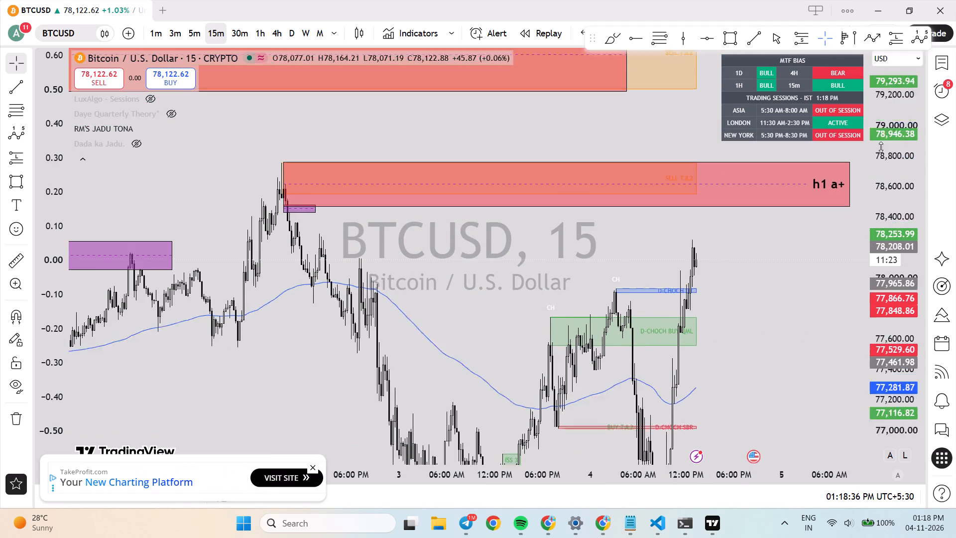
left_click_drag(881, 147, 865, 33)
left_click_drag(313, 135, 798, 193)
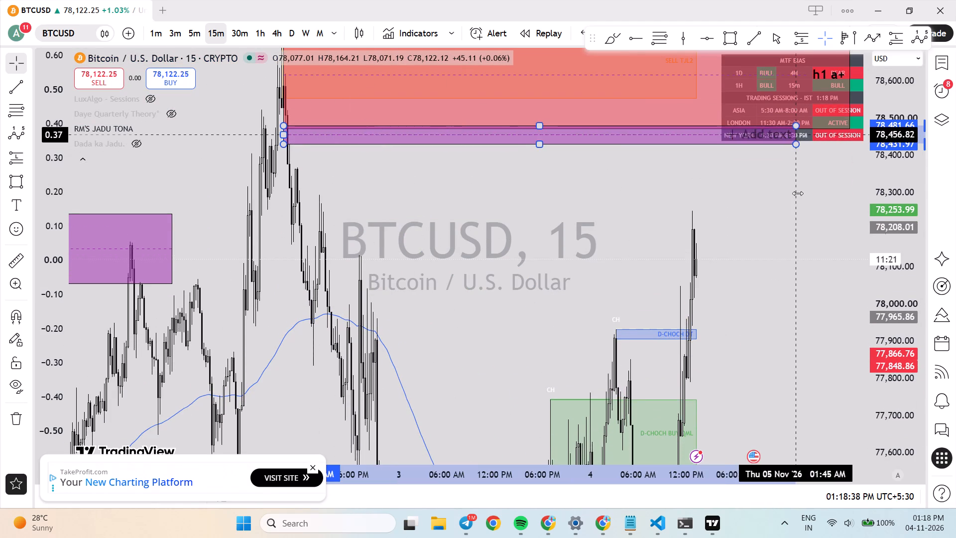
left_click_drag(798, 193, 805, 193)
left_click(761, 223)
Move the start of the "h1 a+" zone slightly earlier, to just before the 2 Nov swing high.
scroll(519, 240, "up", 2)
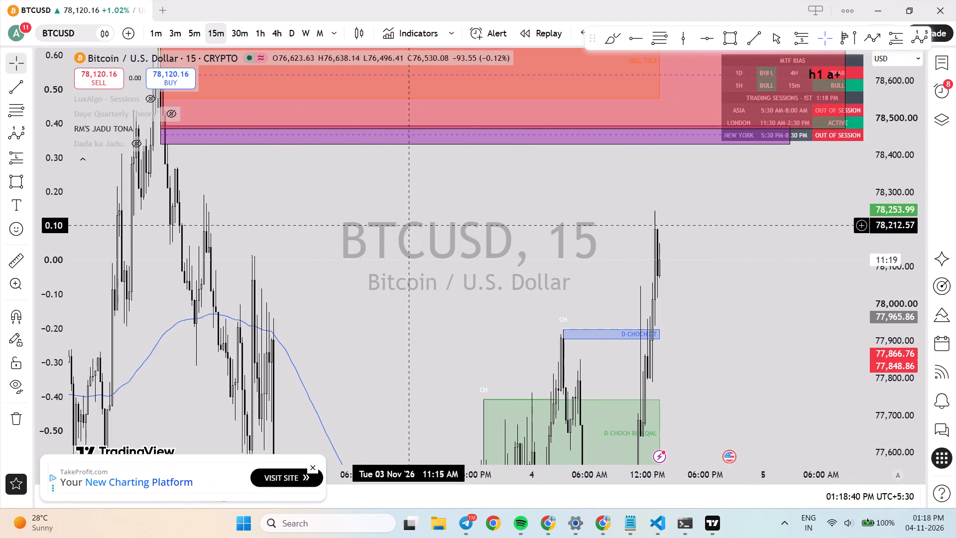
left_click_drag(409, 225, 620, 319)
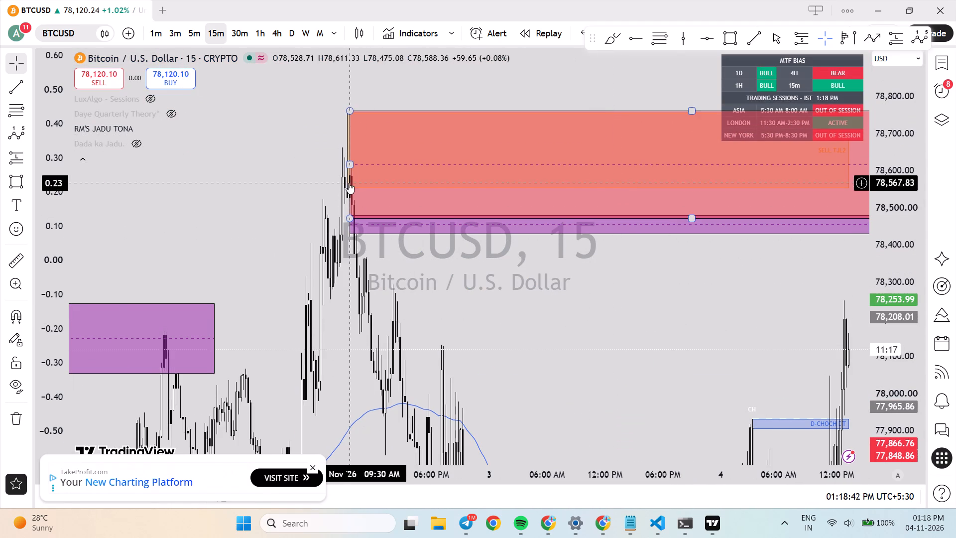
left_click(348, 169)
left_click_drag(352, 167, 320, 167)
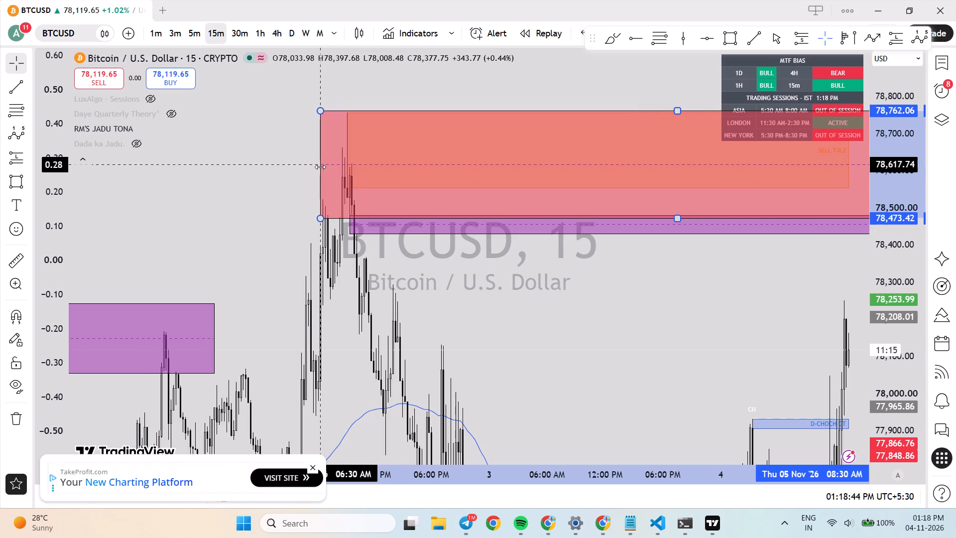
left_click_drag(320, 167, 338, 169)
left_click(475, 296)
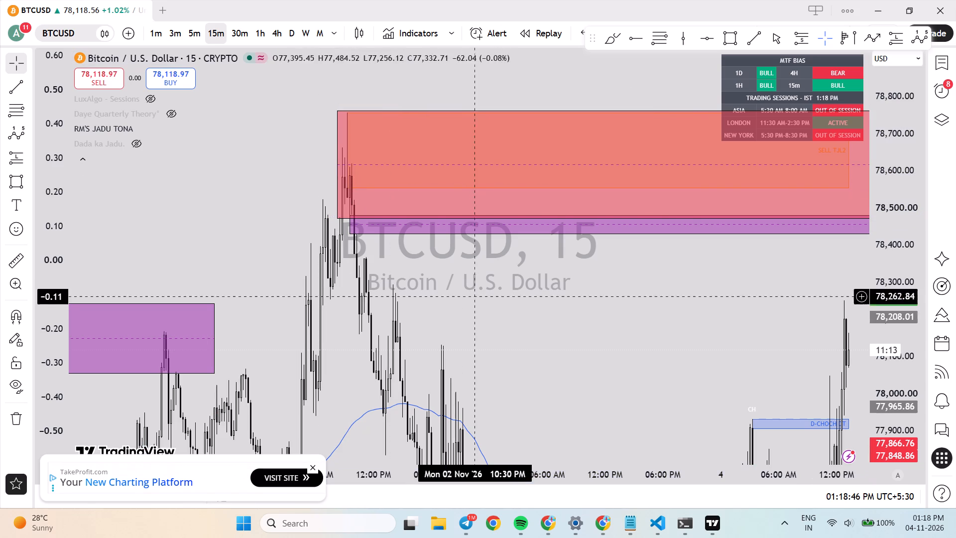
Examine the 15m BTCUSD structure around the 2 Nov swing high and the current price below the "h1 a+" zone.
left_click_drag(890, 180, 899, 287)
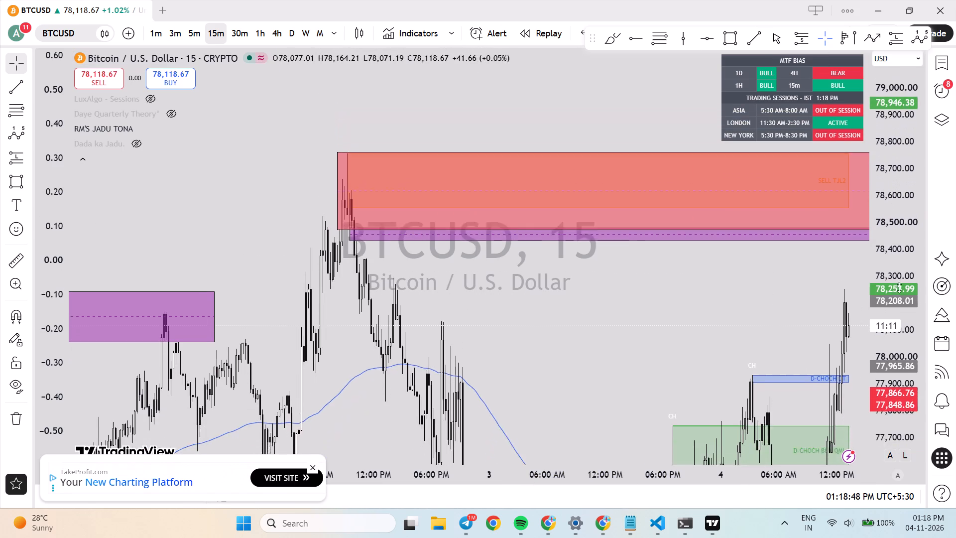
left_click_drag(899, 287, 905, 381)
scroll(437, 337, "down", 5)
scroll(437, 337, "up", 6)
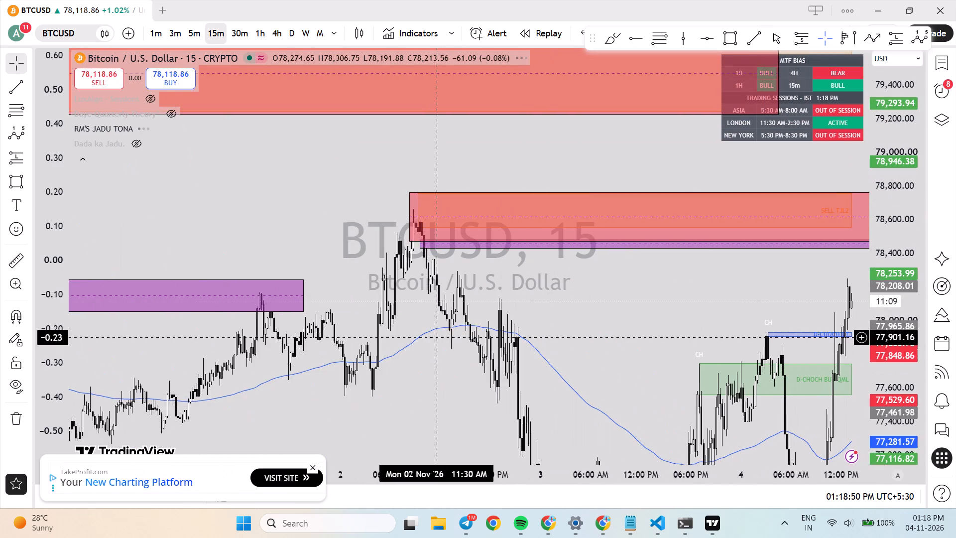
scroll(437, 337, "up", 3)
left_click_drag(554, 320, 493, 280)
scroll(490, 331, "down", 6)
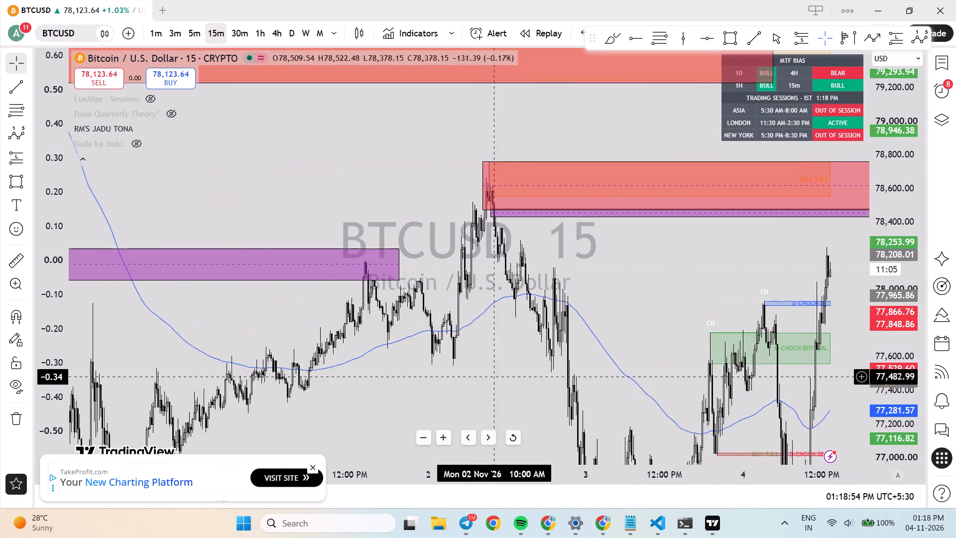
scroll(478, 344, "down", 7)
scroll(477, 344, "up", 12)
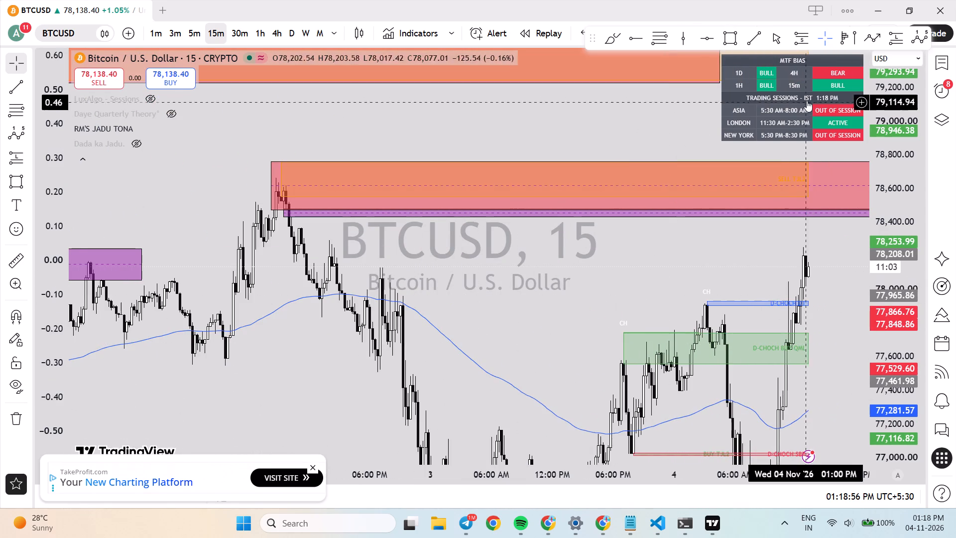
Draw a red rectangle zone from 2 Nov 06:30 to the evening of 4 Nov, between about 78,519 and 78,397.
left_click(737, 37)
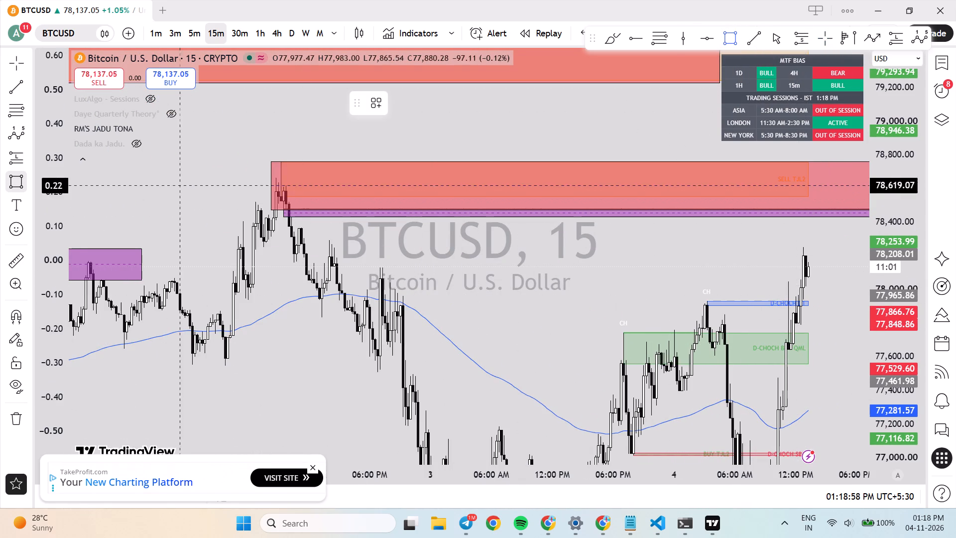
left_click(253, 202)
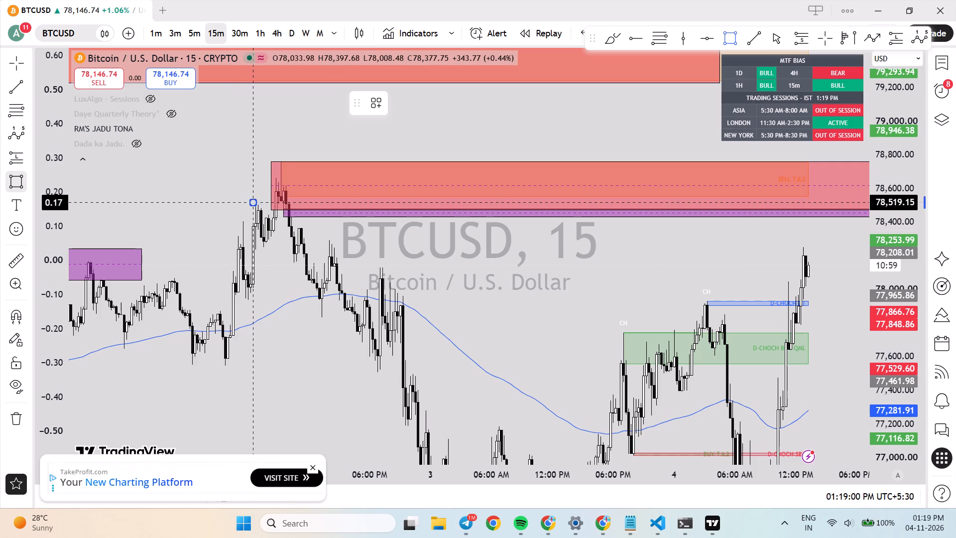
left_click(299, 223)
left_click_drag(297, 214, 300, 214)
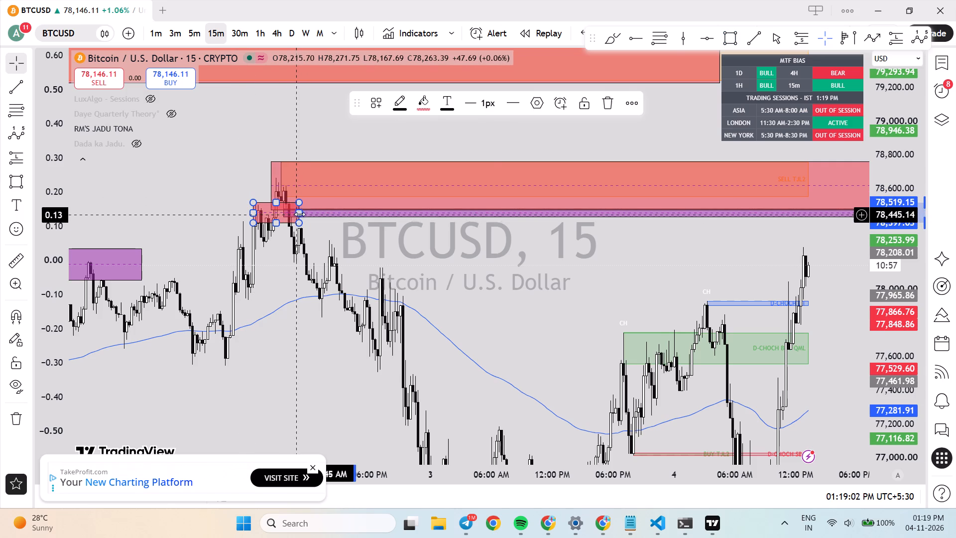
left_click_drag(300, 214, 833, 234)
left_click(830, 253)
left_click_drag(830, 253, 696, 255)
left_click_drag(705, 212, 740, 217)
left_click(727, 282)
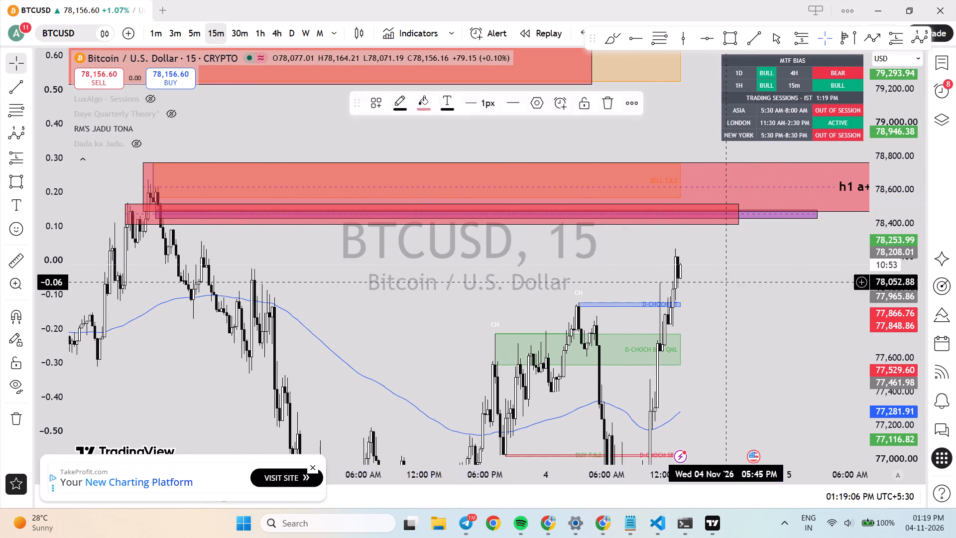
Measure the price distance from the new red zone's lower edge to just above the "h1 a+" zone.
left_click(8, 257)
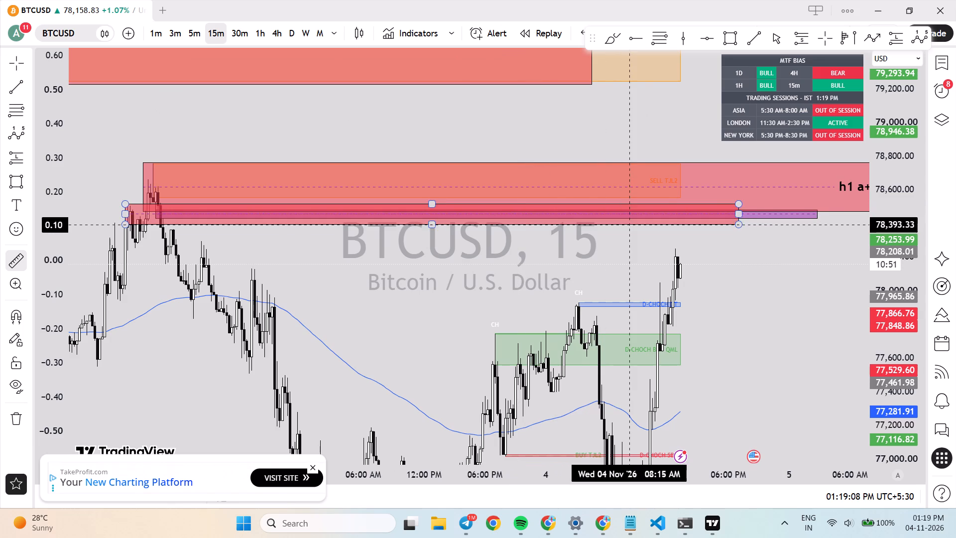
left_click(631, 224)
left_click(648, 152)
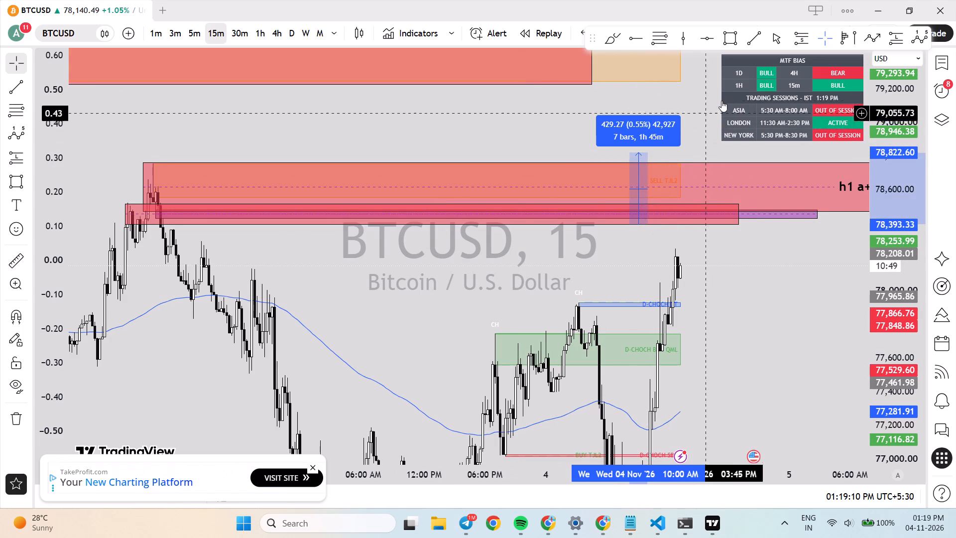
left_click(721, 101)
Draw a rectangle zone over the D-CHOCH BUY QML area from 3 Nov 18:45 to 4 Nov 18:00, between about 77,749 and 77,551.
left_click_drag(909, 188, 898, 398)
scroll(625, 262, "down", 2)
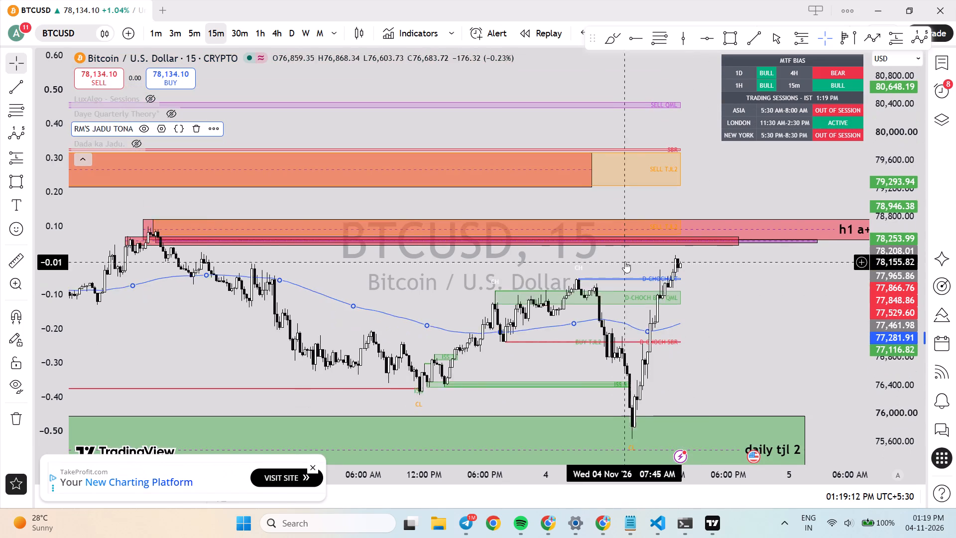
scroll(625, 262, "down", 2)
scroll(791, 338, "up", 4)
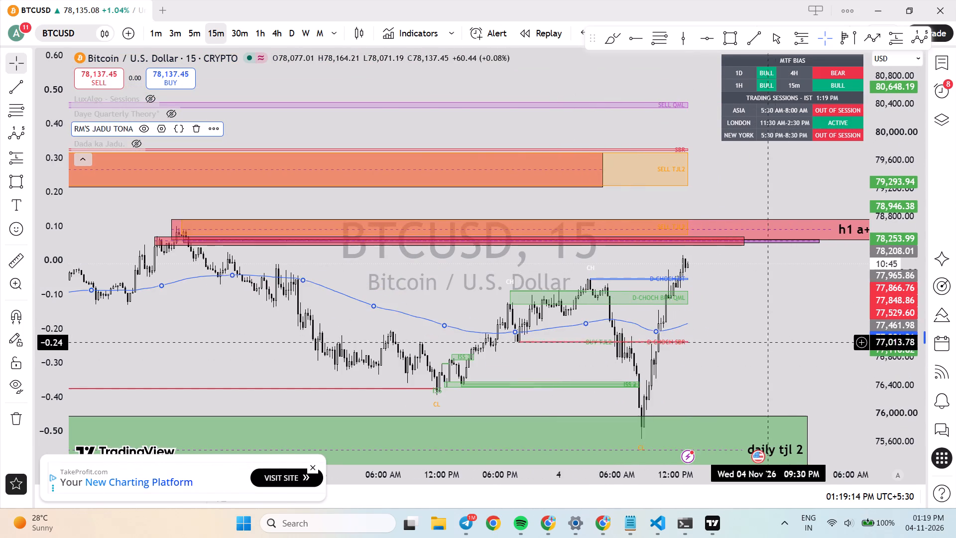
left_click_drag(755, 351, 731, 268)
scroll(715, 295, "up", 3)
left_click_drag(885, 349, 895, 222)
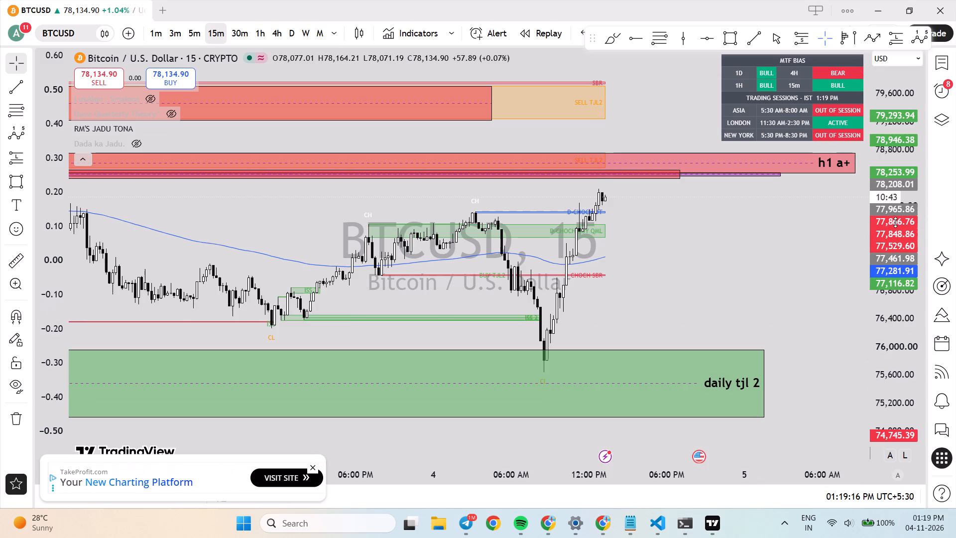
left_click_drag(895, 222, 879, 157)
left_click_drag(753, 228, 756, 279)
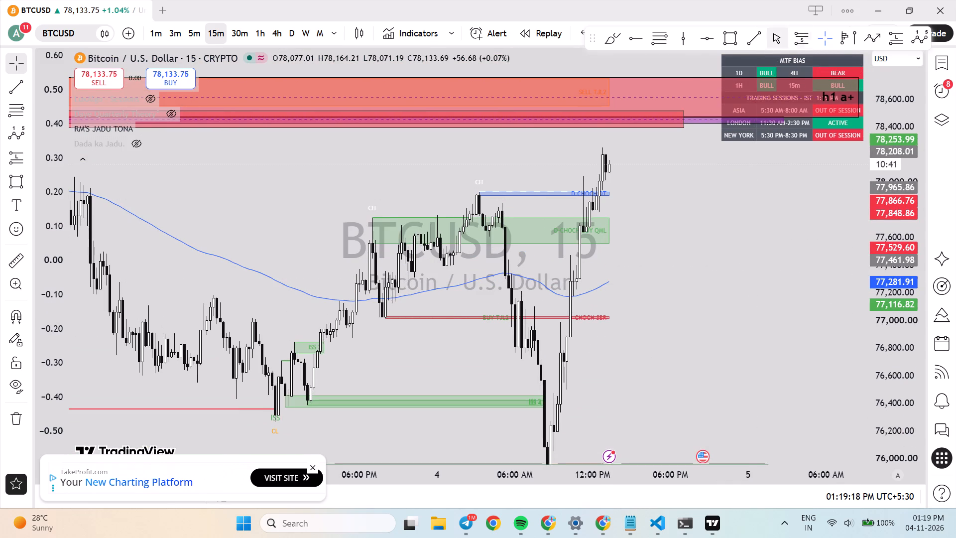
left_click(720, 34)
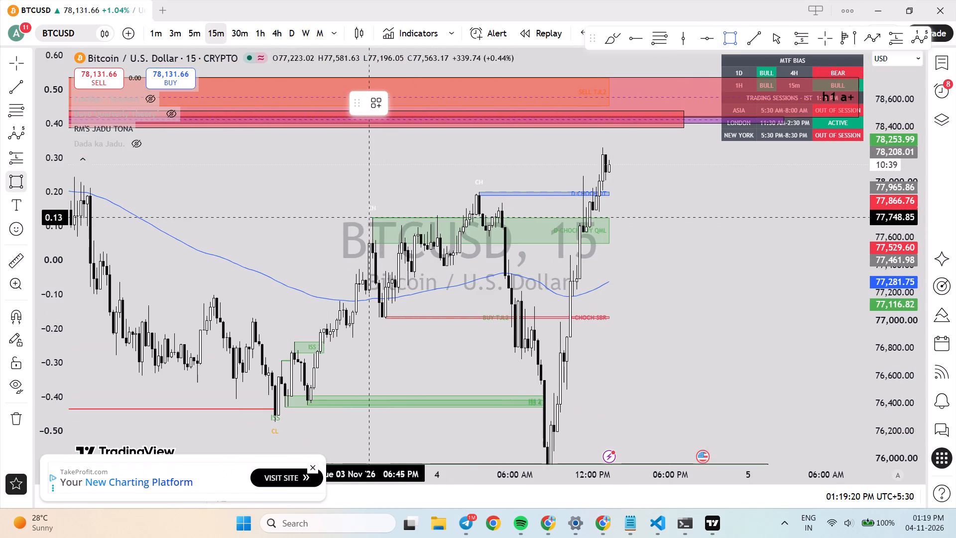
left_click(368, 217)
left_click(417, 245)
left_click_drag(422, 232, 603, 237)
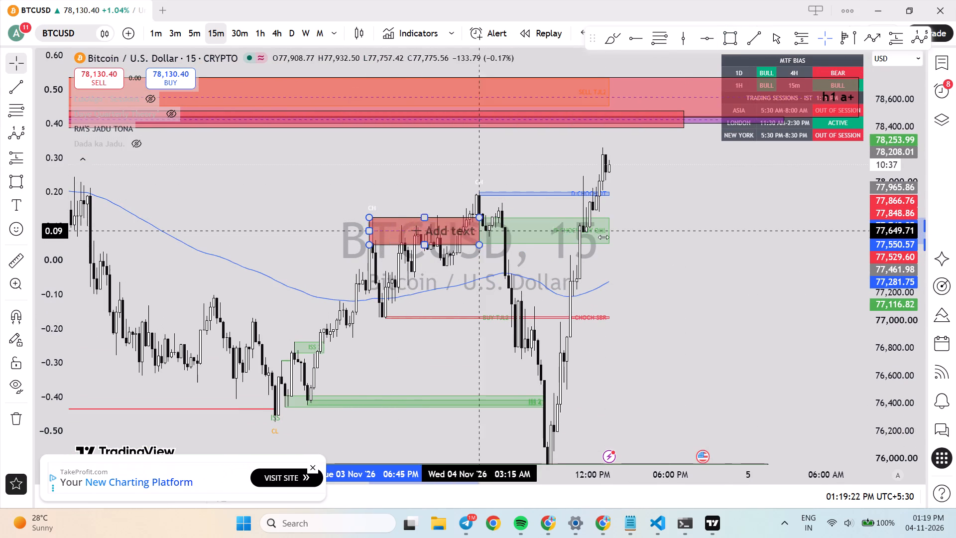
left_click_drag(603, 237, 671, 239)
Set the fill colour of the new D-CHOCH BUY QML rectangle to green.
left_click(416, 96)
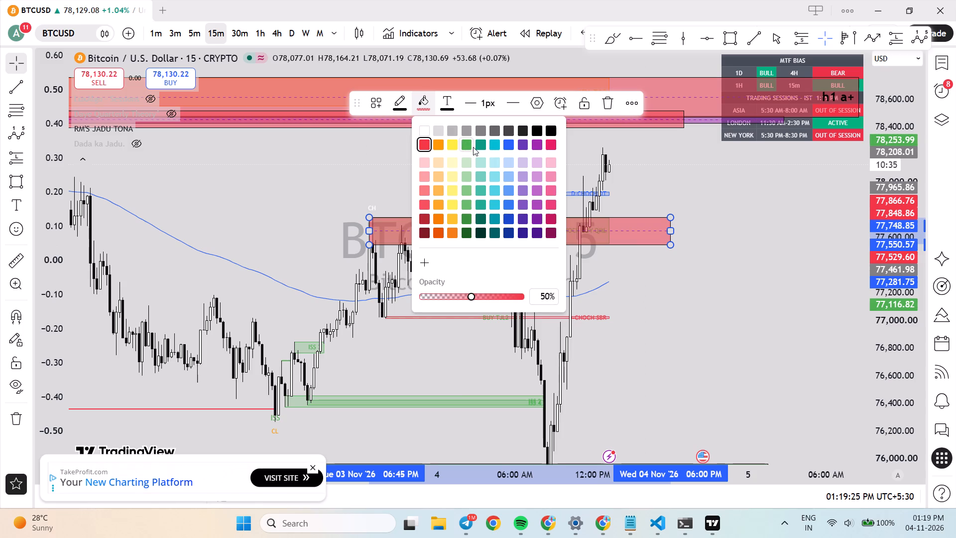
left_click(473, 147)
left_click(425, 101)
left_click(466, 143)
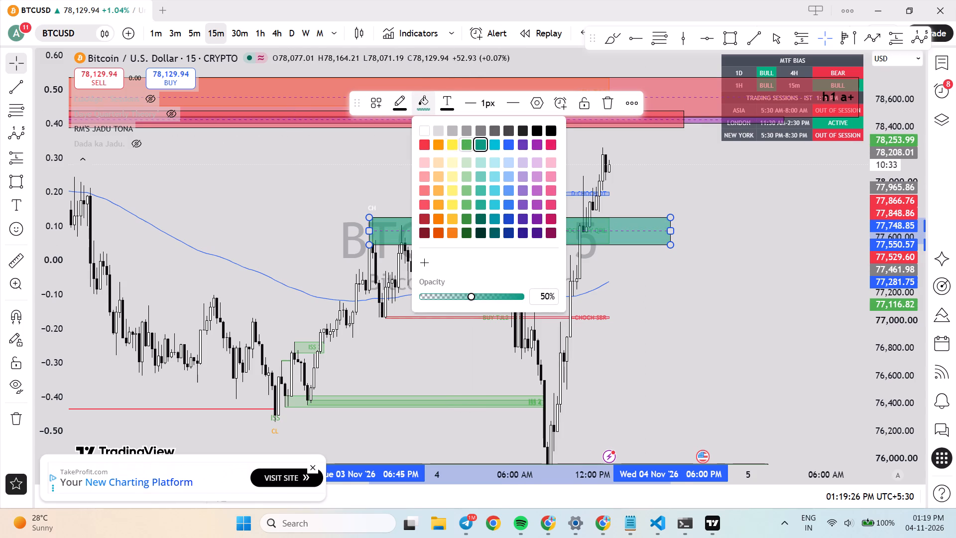
left_click(773, 216)
Switch the chart to XAUUSD on the 5m timeframe.
left_click_drag(901, 212, 868, 404)
scroll(759, 338, "down", 15)
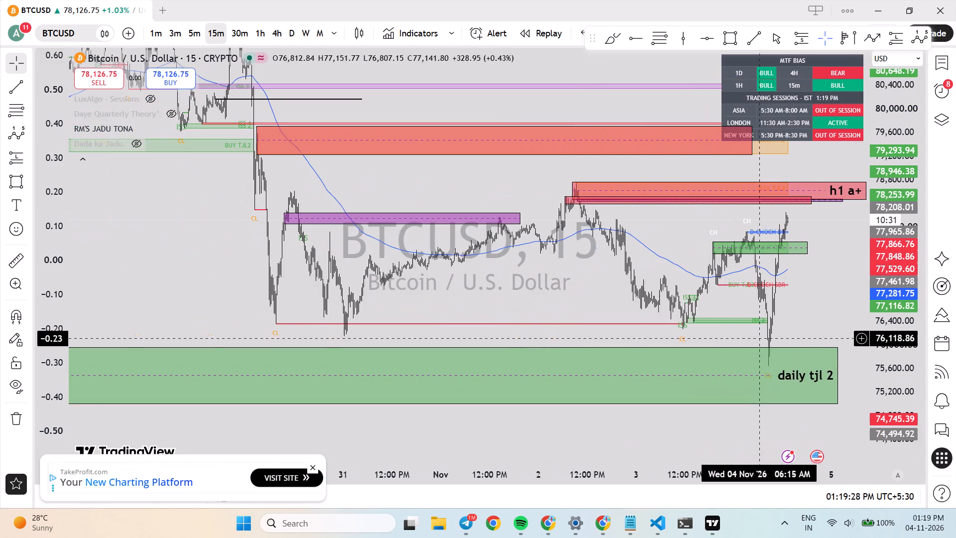
left_click(951, 59)
left_click(861, 109)
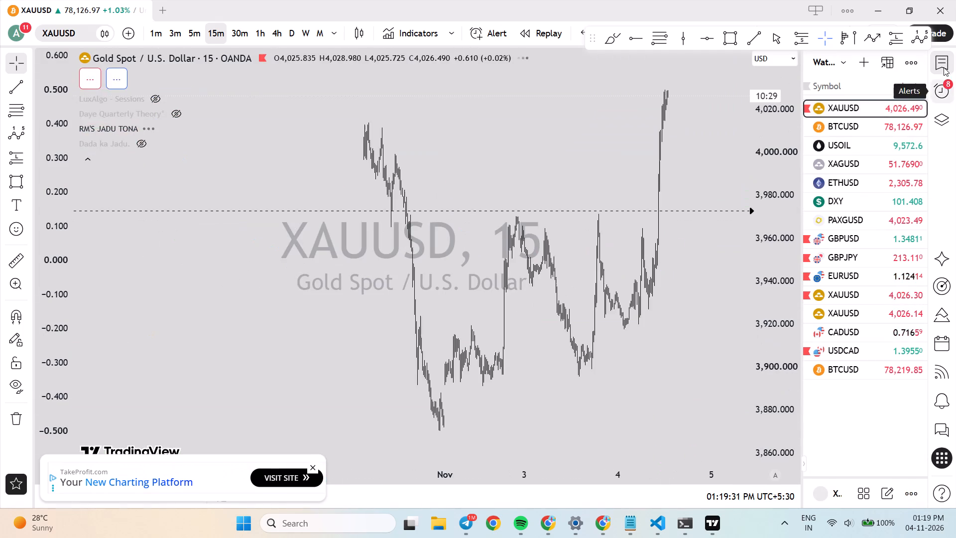
left_click(944, 66)
scroll(600, 215, "up", 4)
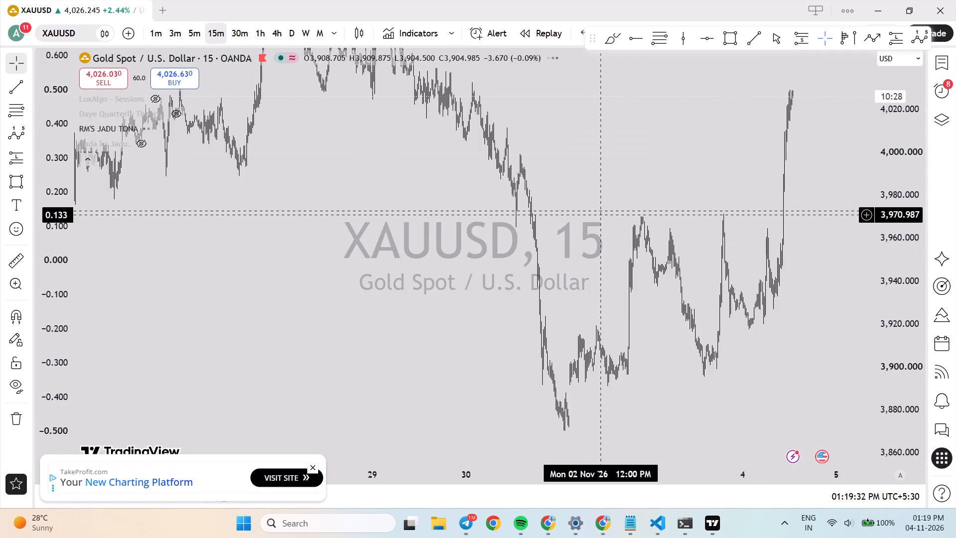
left_click(201, 38)
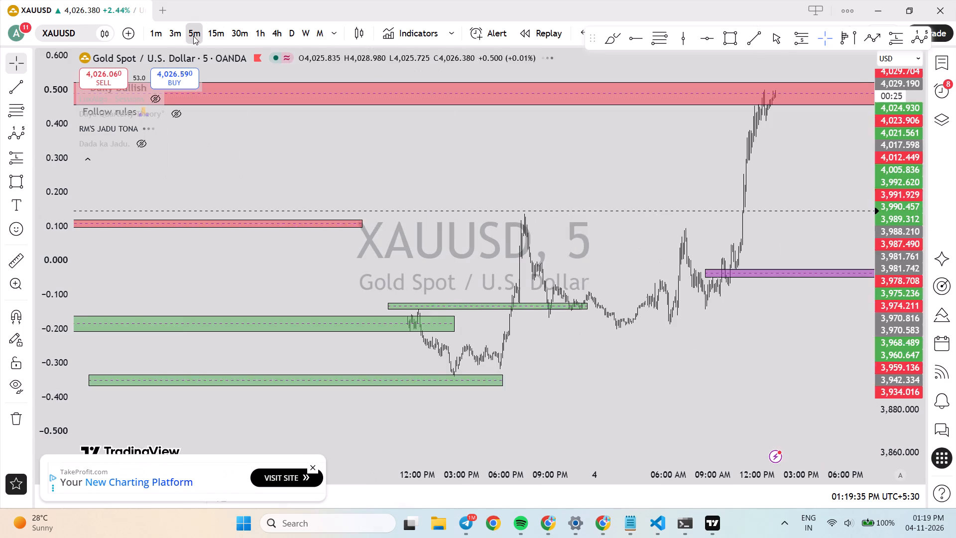
scroll(488, 202, "up", 11)
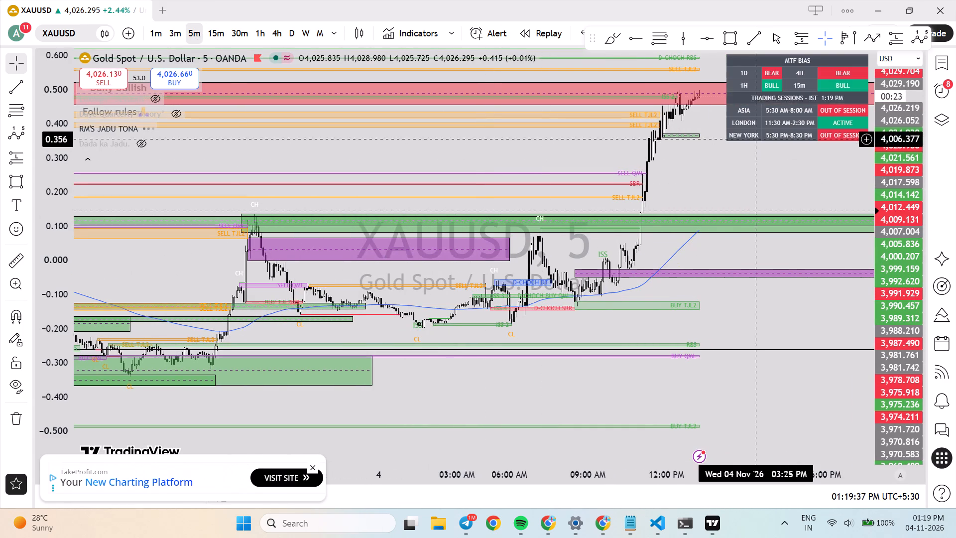
On the 1m timeframe, extend the right edge of the green zone near 4,008 to 4 Nov 1:46 PM.
left_click_drag(751, 158, 726, 239)
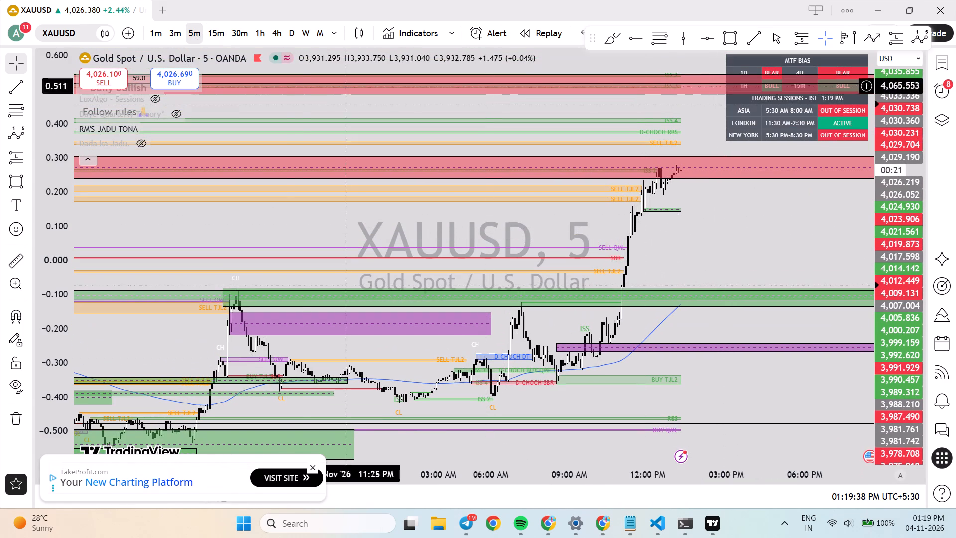
left_click(160, 34)
left_click_drag(921, 416, 867, 119)
left_click_drag(744, 201, 741, 410)
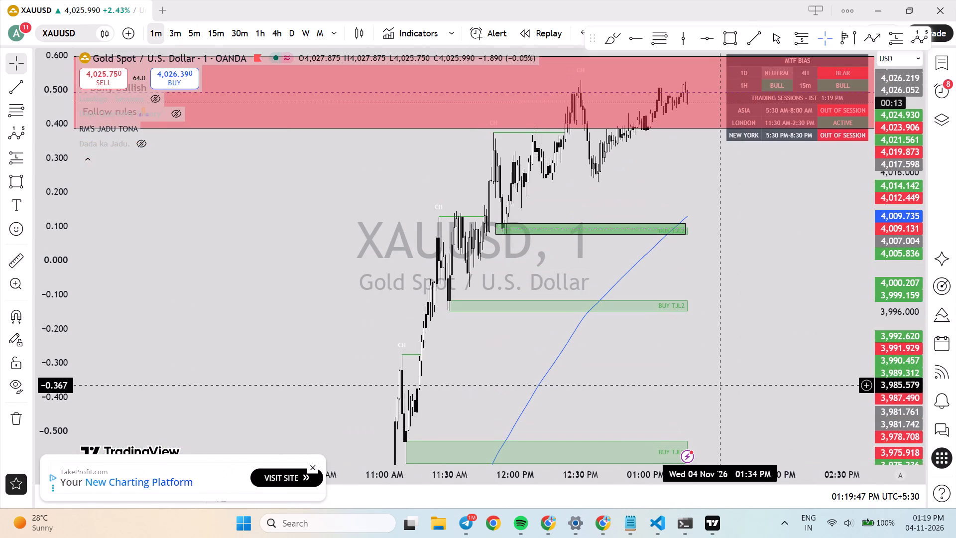
left_click_drag(727, 356, 725, 377)
scroll(725, 373, "up", 3)
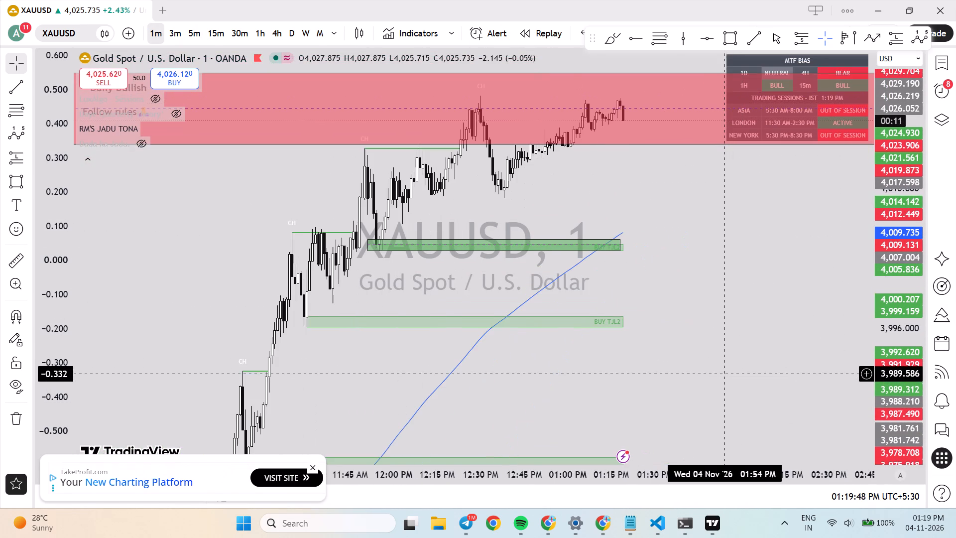
left_click_drag(731, 231, 722, 302)
left_click_drag(897, 336, 875, 225)
left_click_drag(808, 254, 804, 266)
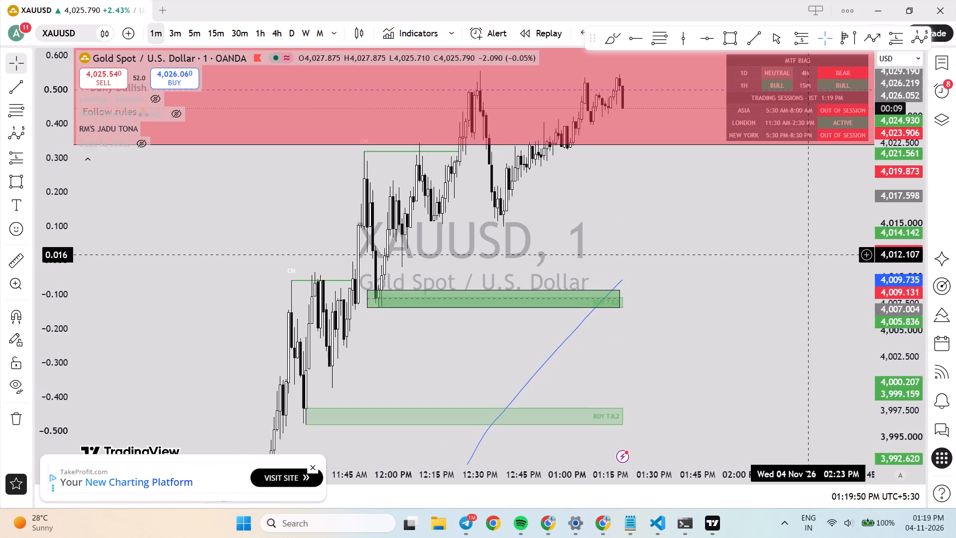
left_click_drag(804, 266, 787, 321)
scroll(760, 309, "up", 2)
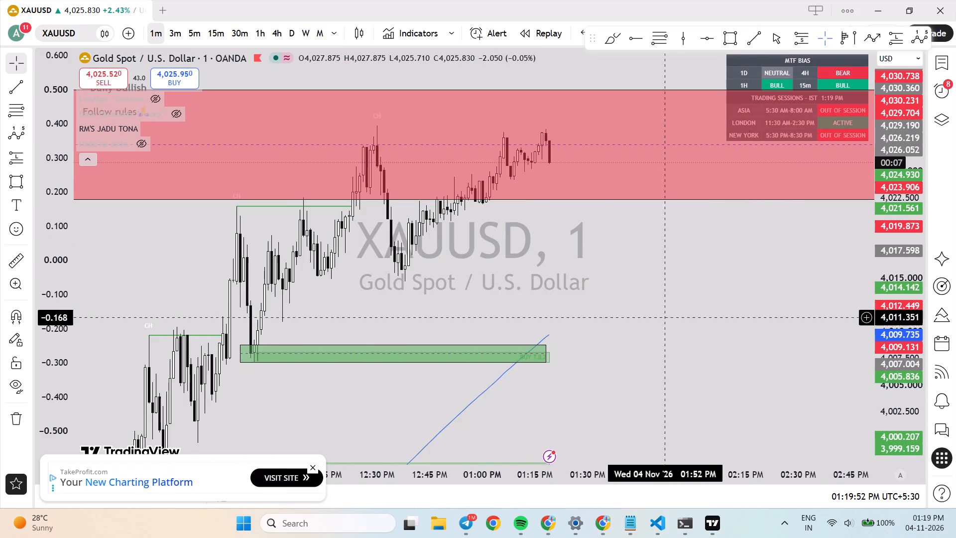
left_click_drag(548, 352, 643, 359)
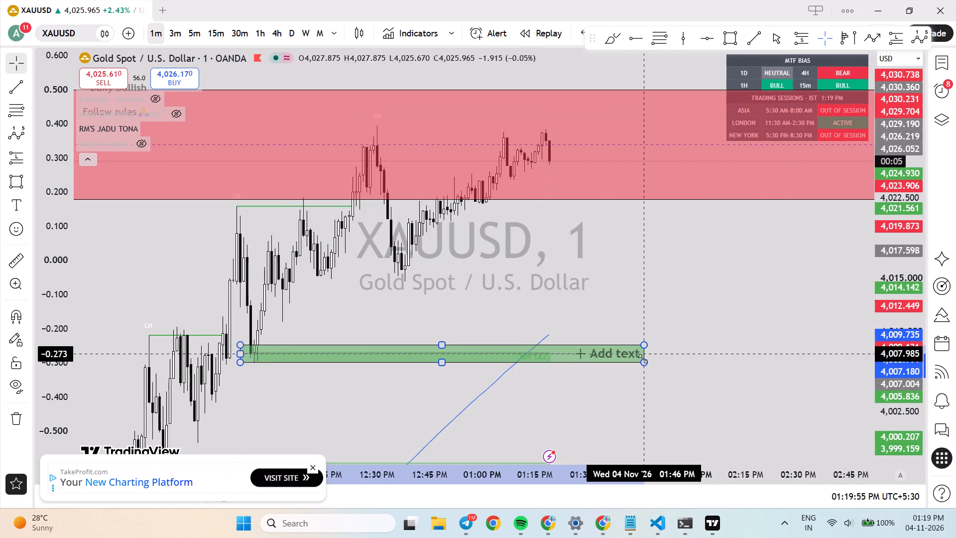
left_click(687, 299)
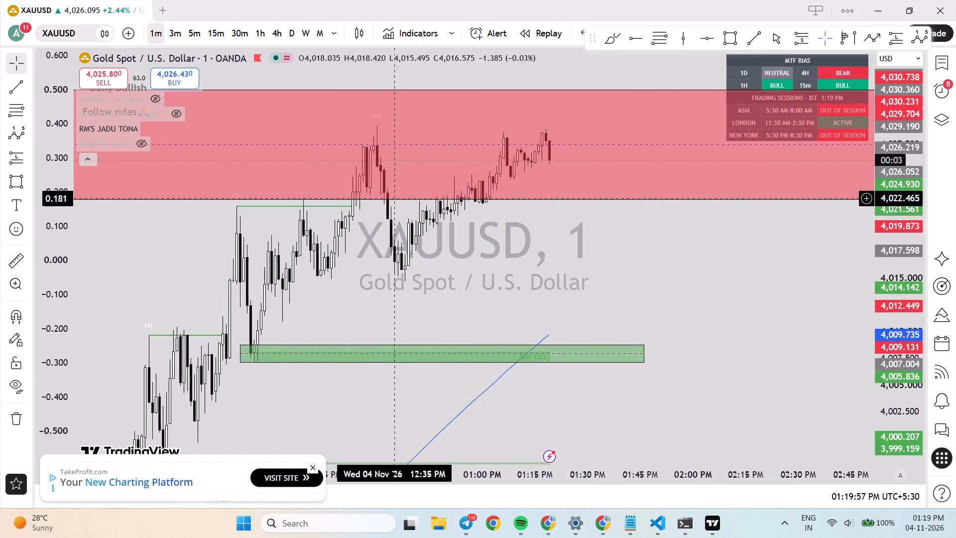
Draw a trend line beneath the rising lows from about 12:33 PM near 4,017 to 1:28 PM at about 4,027.9.
left_click_drag(443, 297, 478, 275)
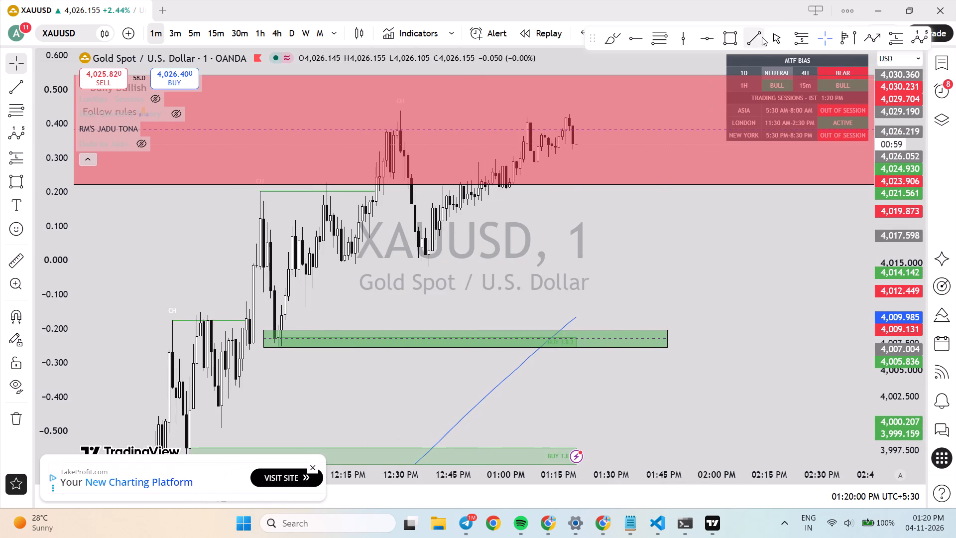
left_click(757, 34)
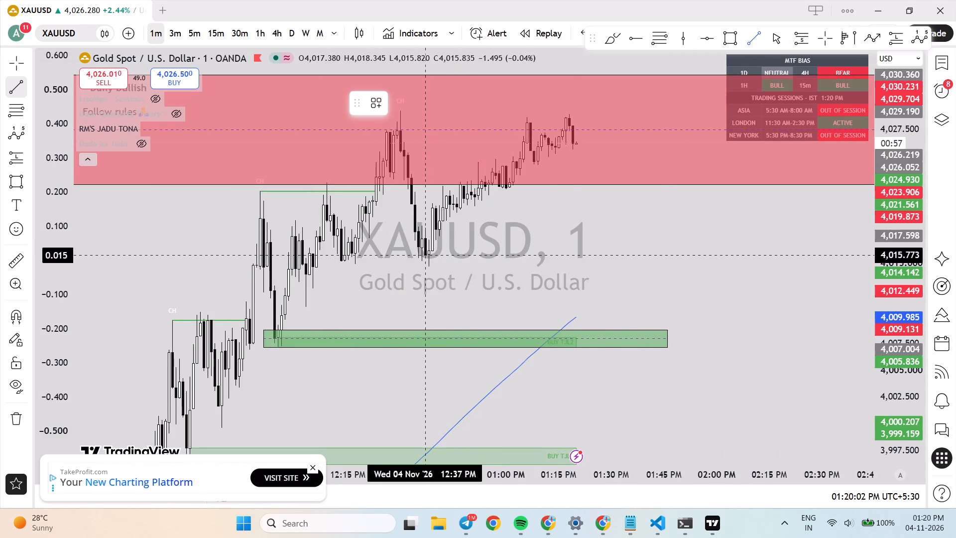
left_click(426, 255)
left_click(603, 125)
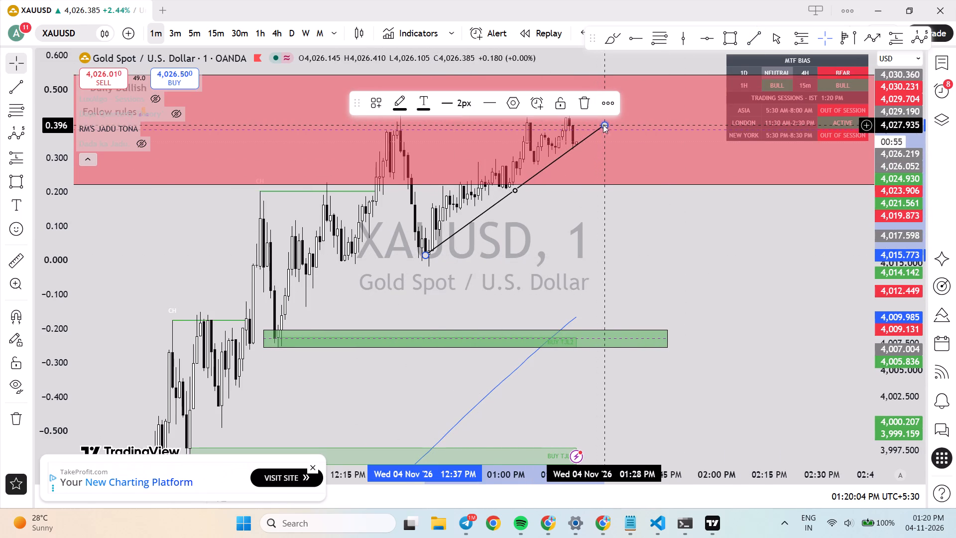
left_click_drag(425, 252, 418, 245)
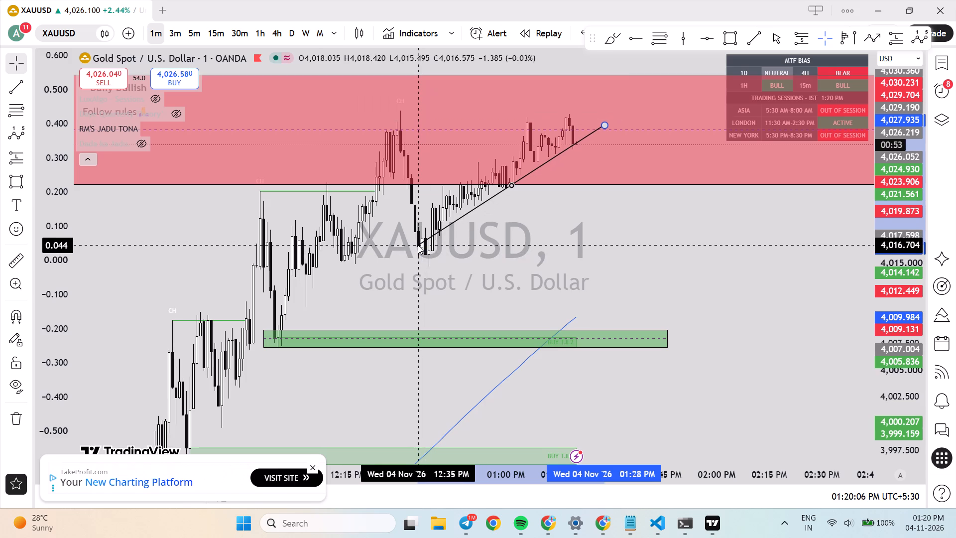
left_click_drag(418, 245, 411, 243)
left_click(560, 252)
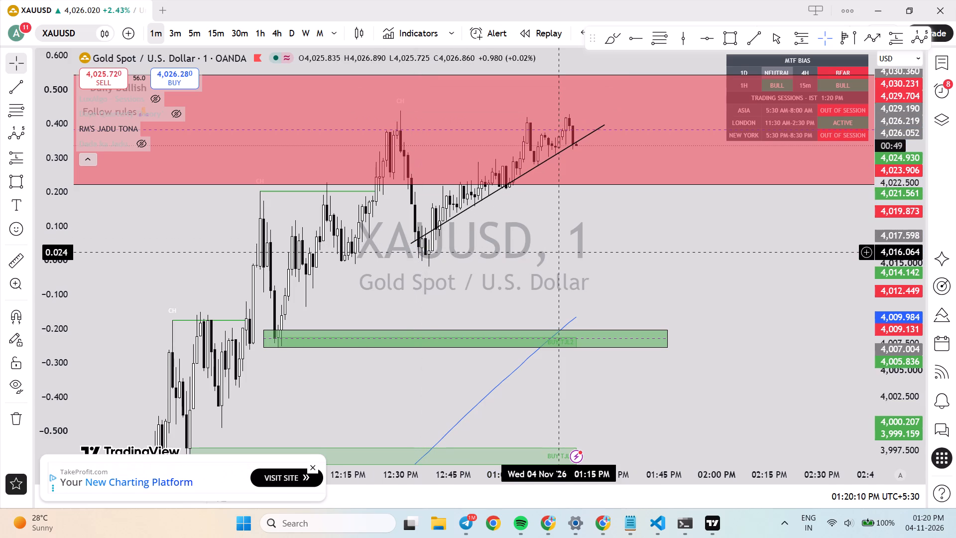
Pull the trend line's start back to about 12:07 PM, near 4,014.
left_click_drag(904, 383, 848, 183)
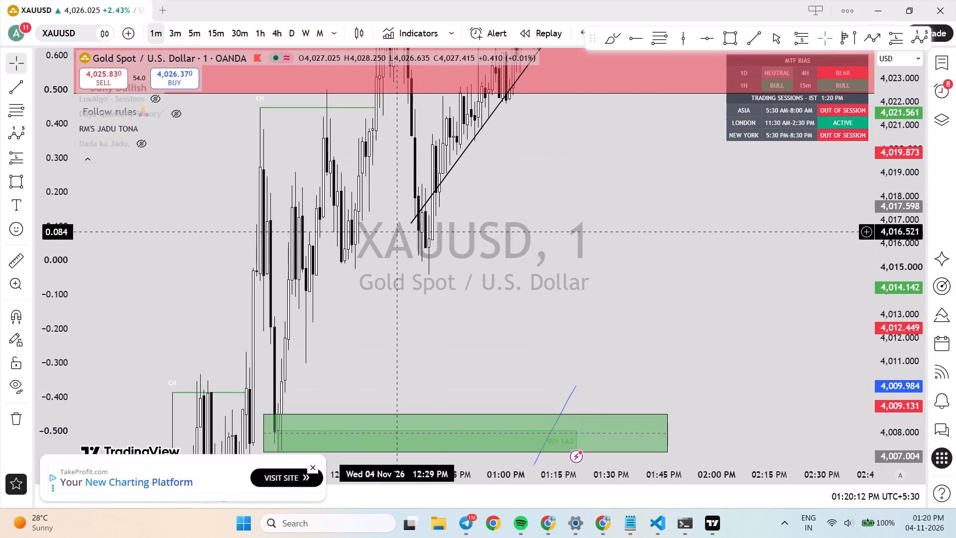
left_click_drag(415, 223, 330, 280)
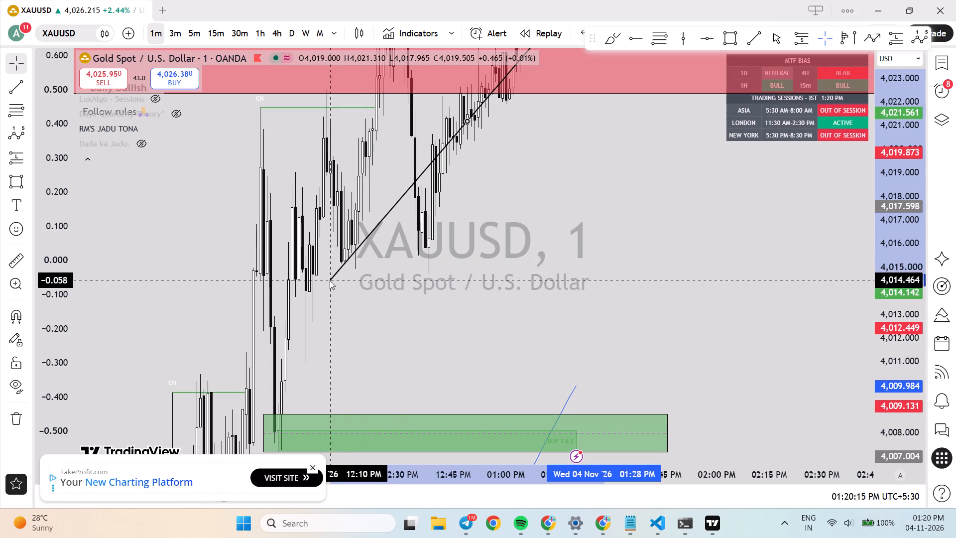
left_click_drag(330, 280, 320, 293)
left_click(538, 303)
Refit the trend line under the lows, with its end at about 4,027.5 and its start near 12:28 PM at about 4,016.
left_click_drag(900, 198, 870, 455)
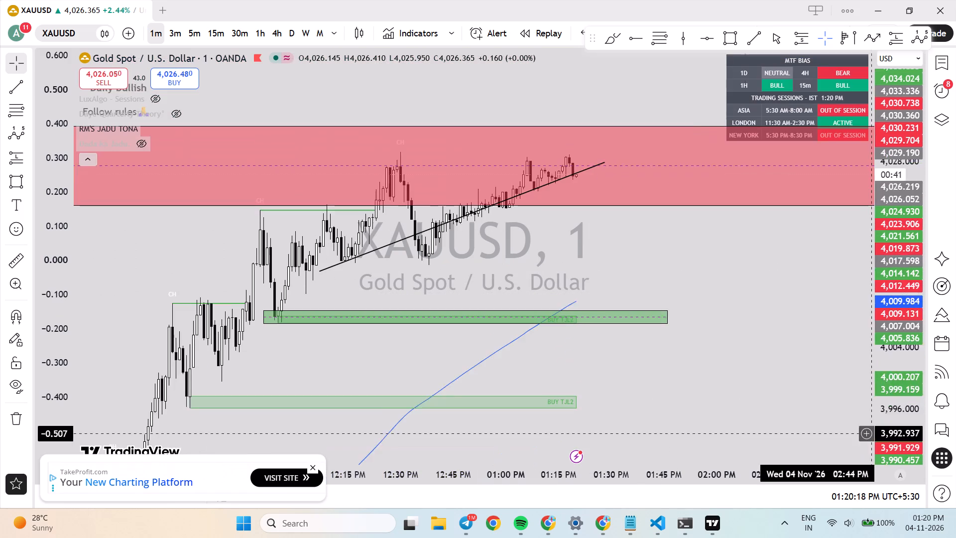
left_click_drag(910, 380, 848, 74)
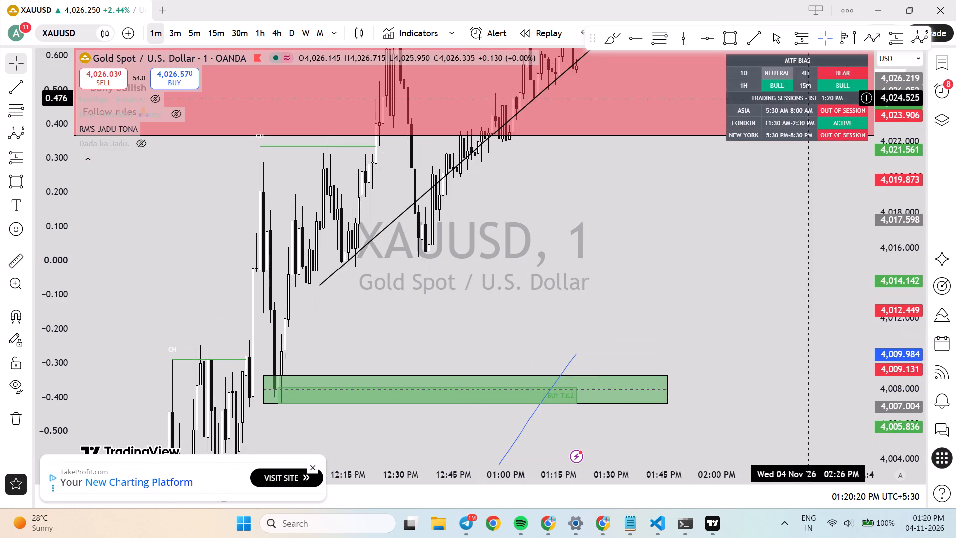
left_click_drag(681, 196, 658, 292)
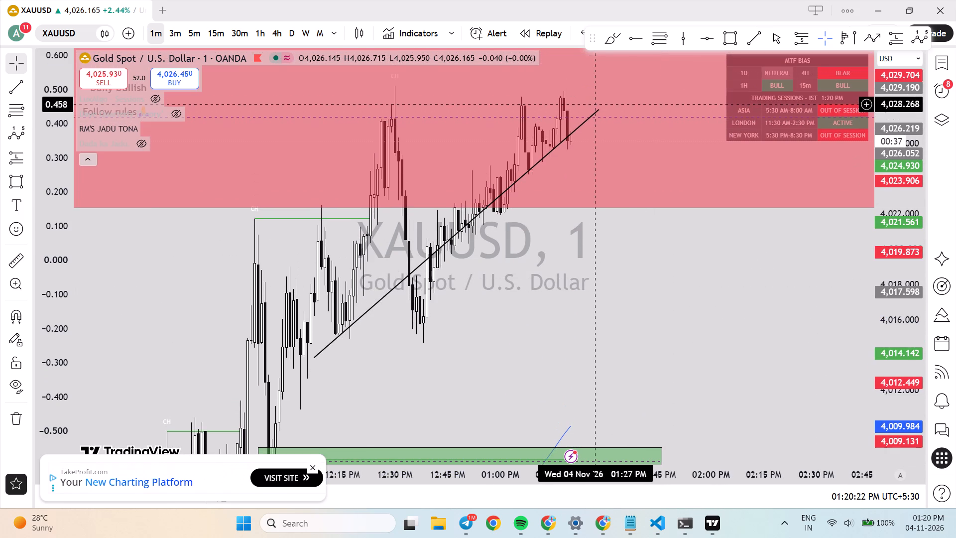
left_click_drag(597, 112, 597, 117)
left_click_drag(313, 361, 386, 326)
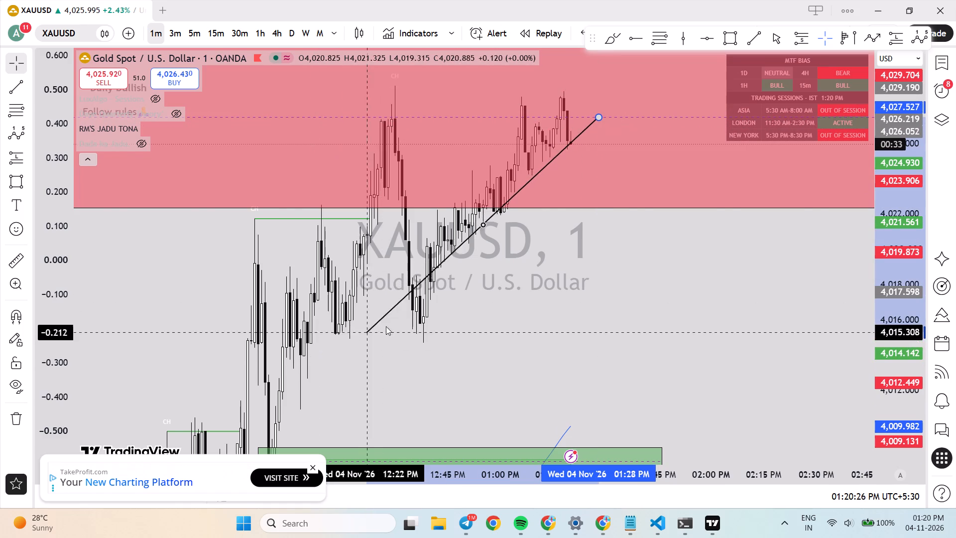
left_click_drag(386, 326, 388, 322)
left_click(536, 308)
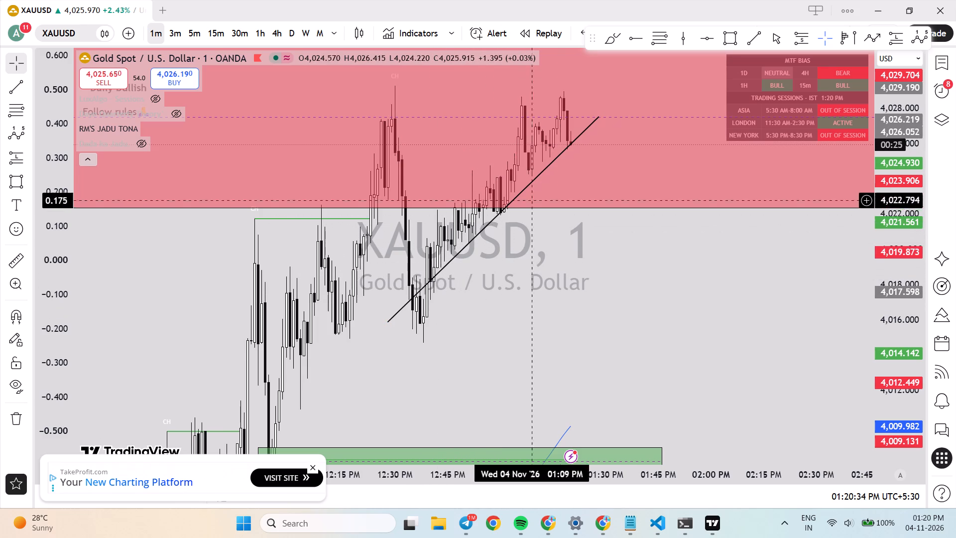
On the 1h timeframe, shorten the red zone around the current price so its right edge sits at 4 Nov 2:30 PM.
left_click_drag(910, 253, 895, 370)
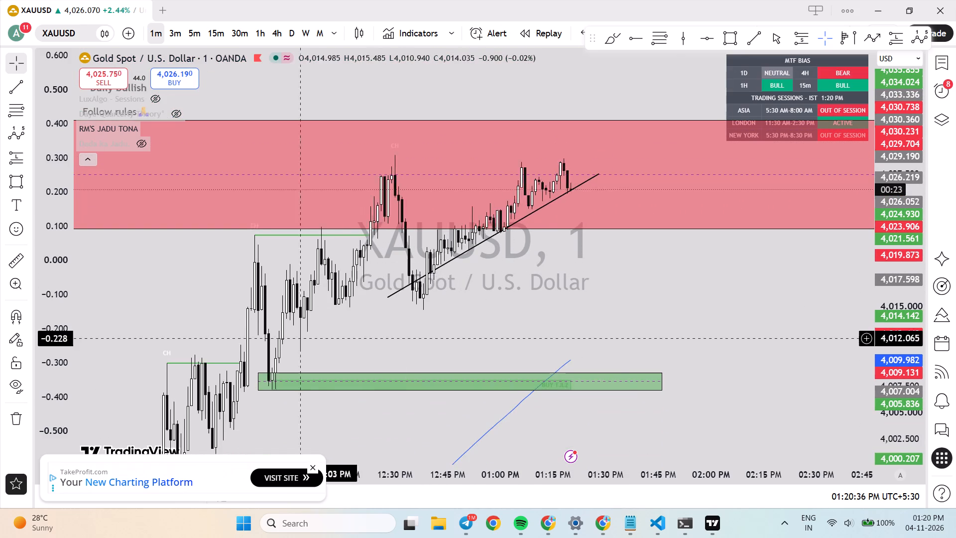
scroll(272, 335, "down", 2)
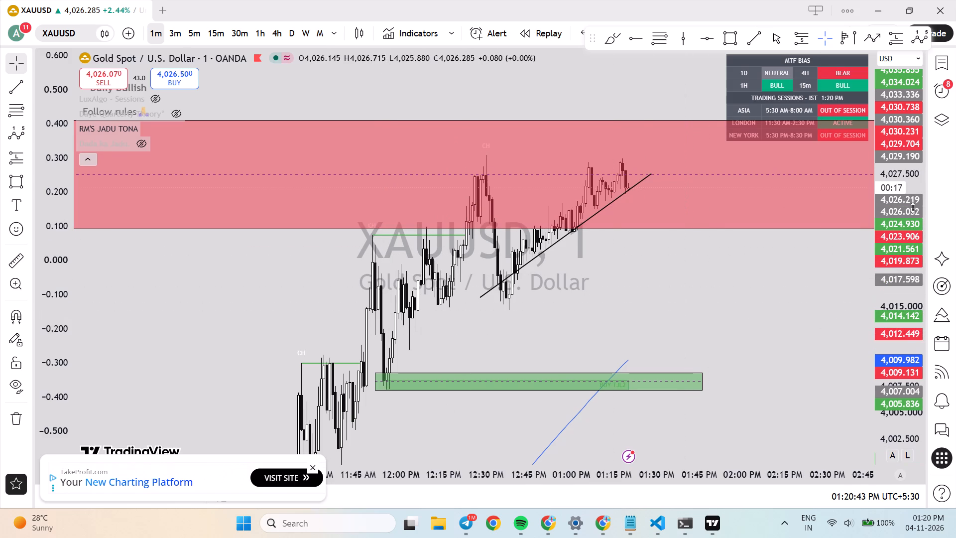
left_click_drag(909, 205, 932, 321)
scroll(735, 314, "down", 5)
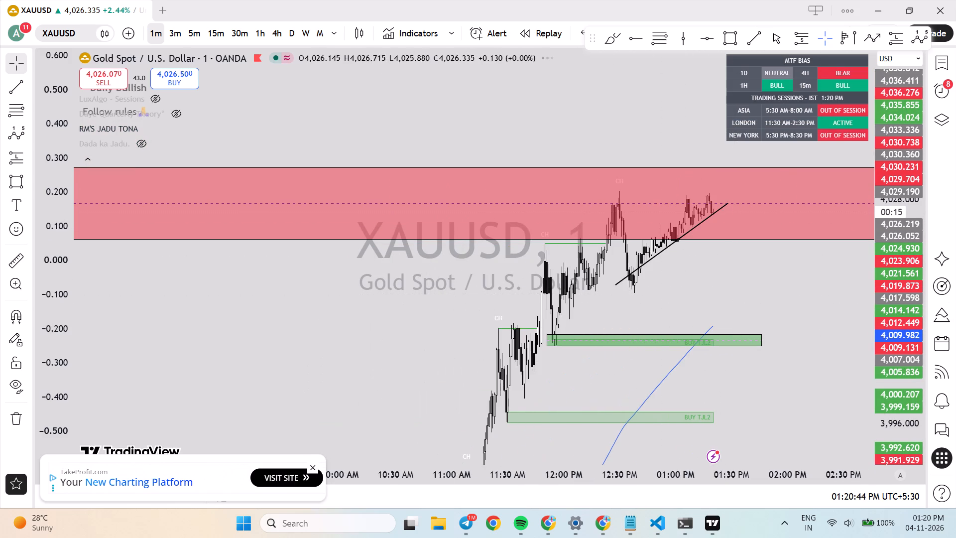
left_click(261, 31)
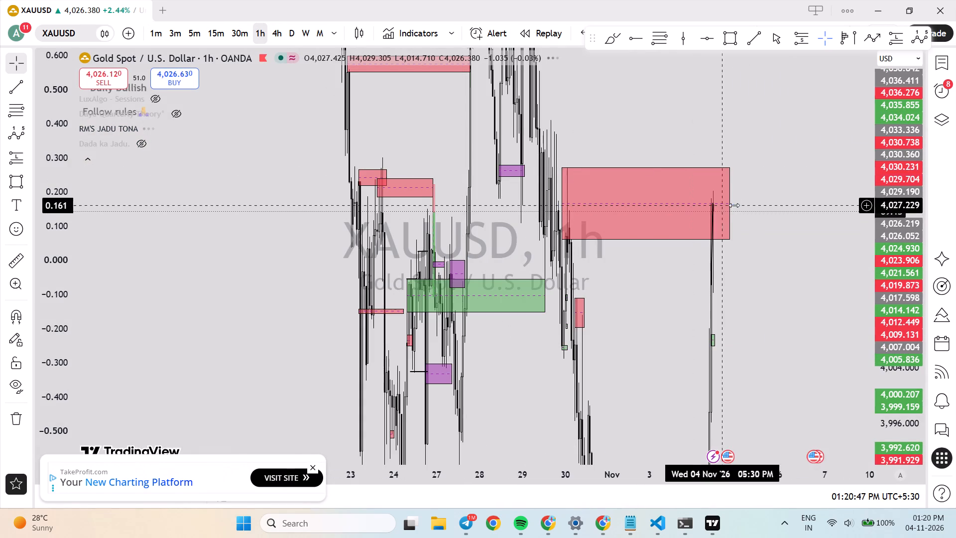
left_click_drag(729, 206, 715, 206)
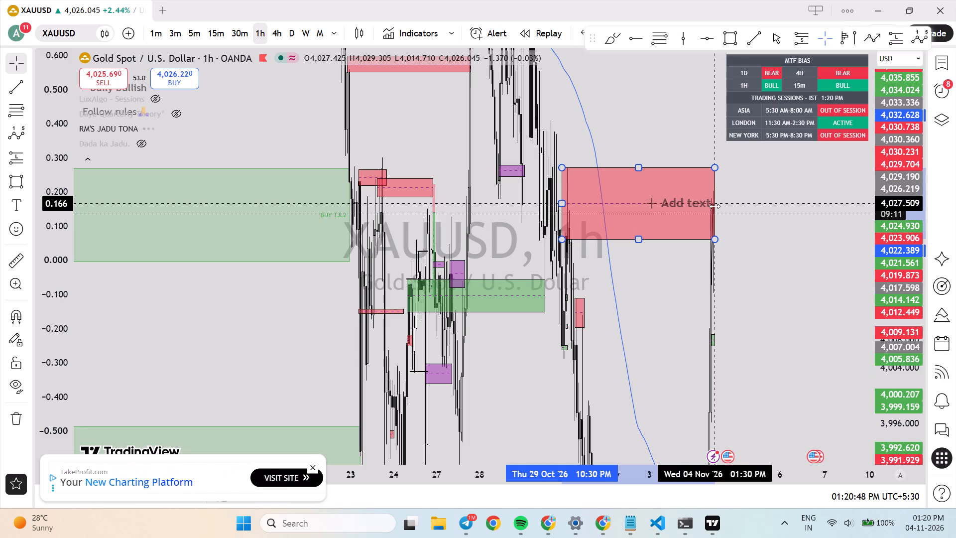
left_click_drag(715, 206, 718, 206)
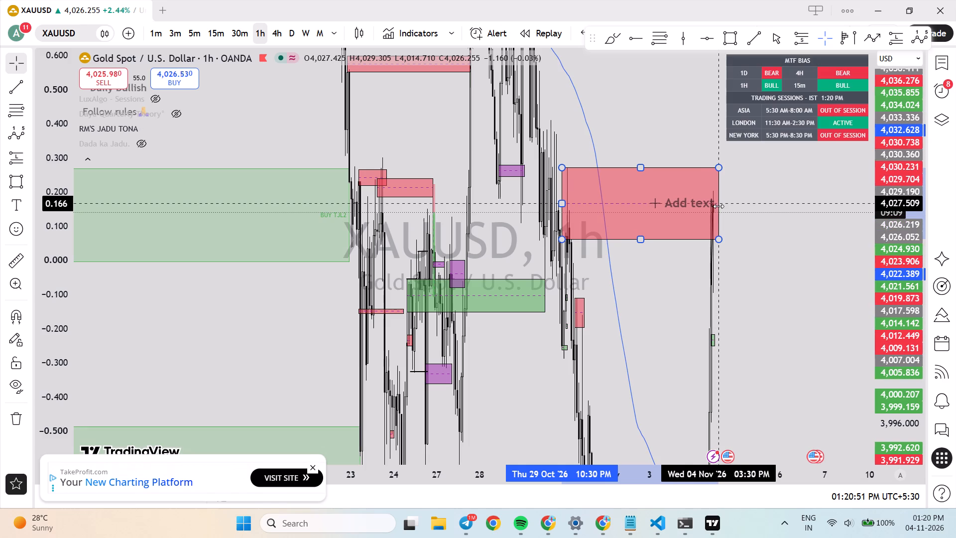
left_click_drag(718, 206, 717, 205)
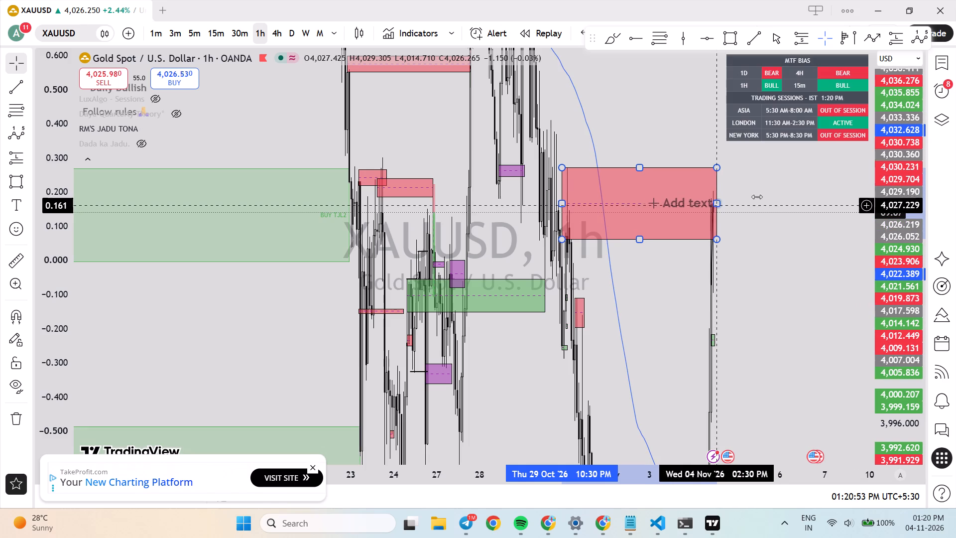
left_click(757, 196)
Review the XAUUSD zones and recent price action across the 1h, 15m, 5m and 1m timeframes.
left_click_drag(887, 185, 891, 363)
scroll(782, 293, "up", 2)
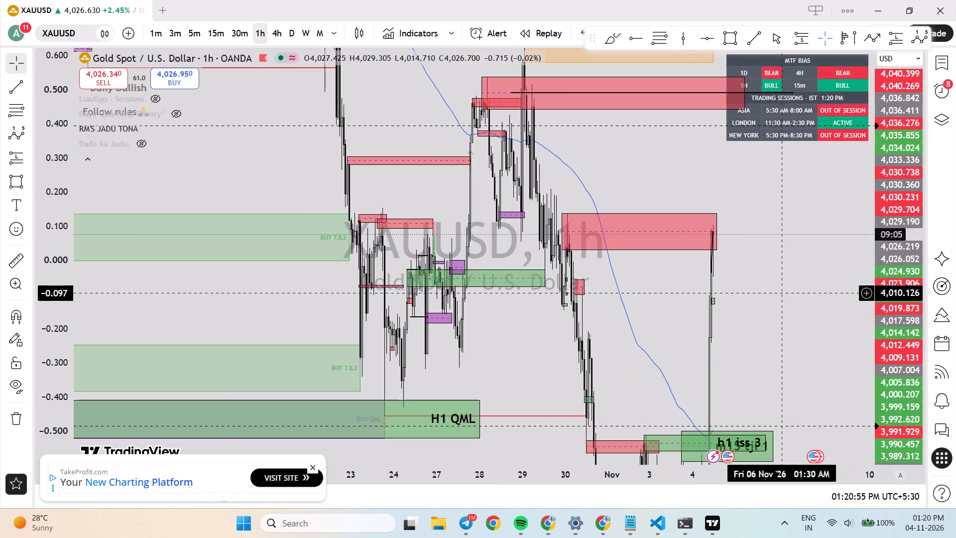
scroll(782, 293, "up", 2)
left_click_drag(890, 179, 903, 253)
scroll(902, 248, "up", 1)
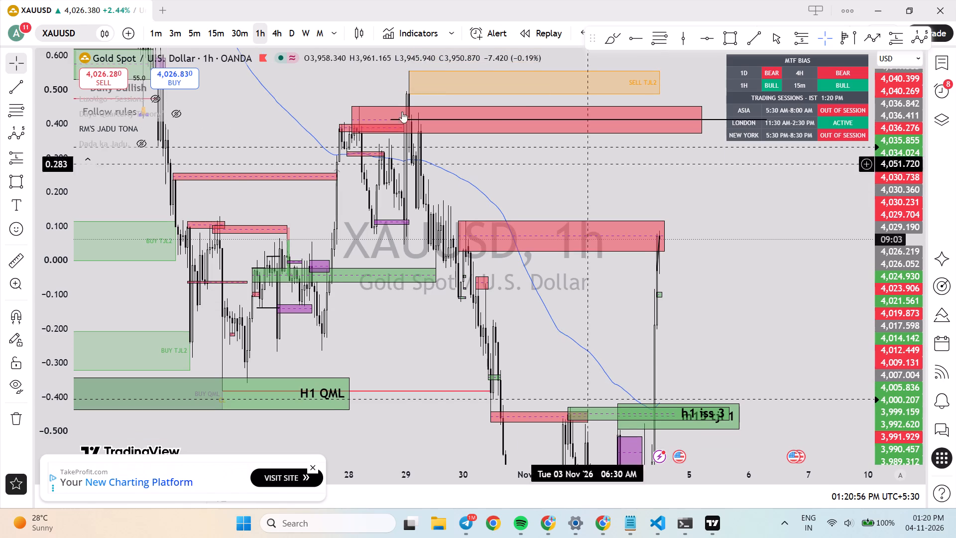
left_click(211, 28)
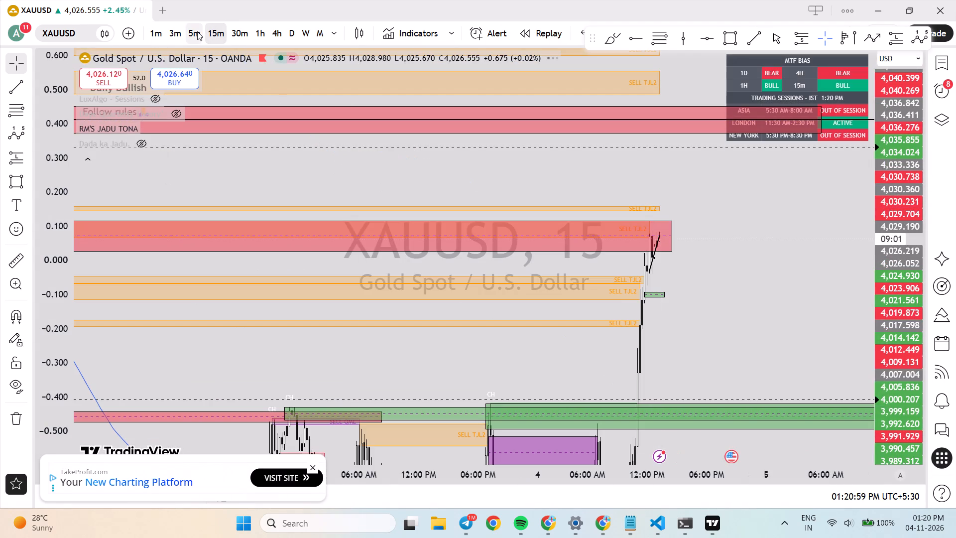
left_click(197, 31)
left_click(163, 32)
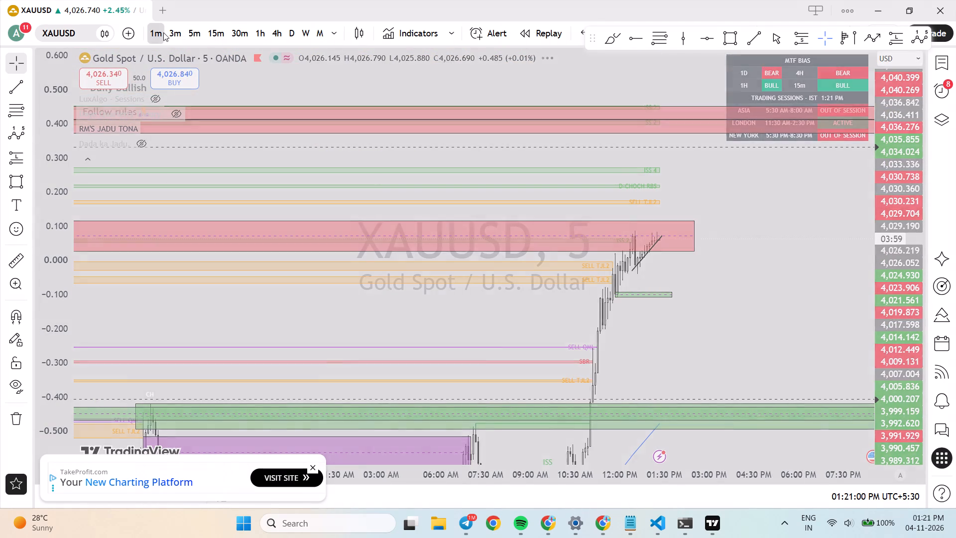
left_click_drag(901, 392, 874, 146)
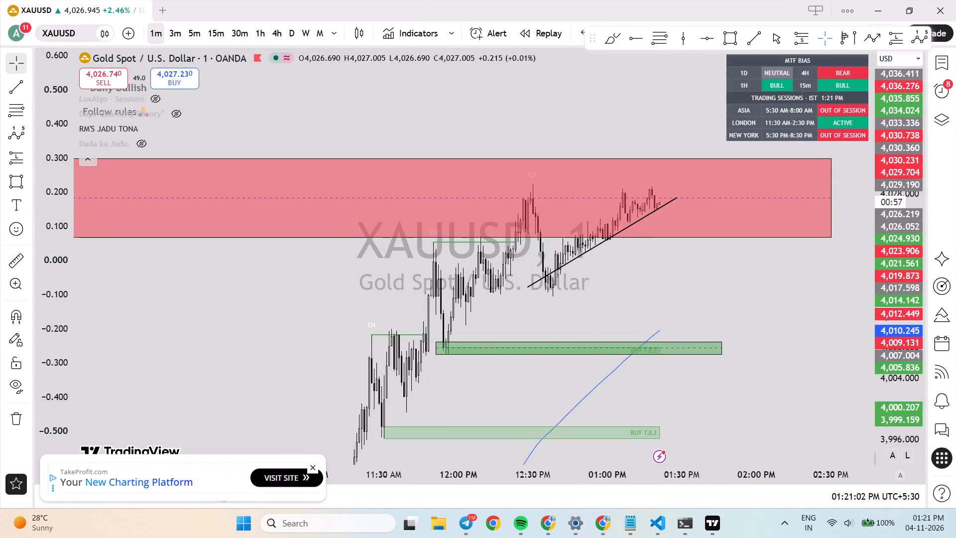
scroll(654, 288, "up", 3)
left_click_drag(883, 339, 886, 282)
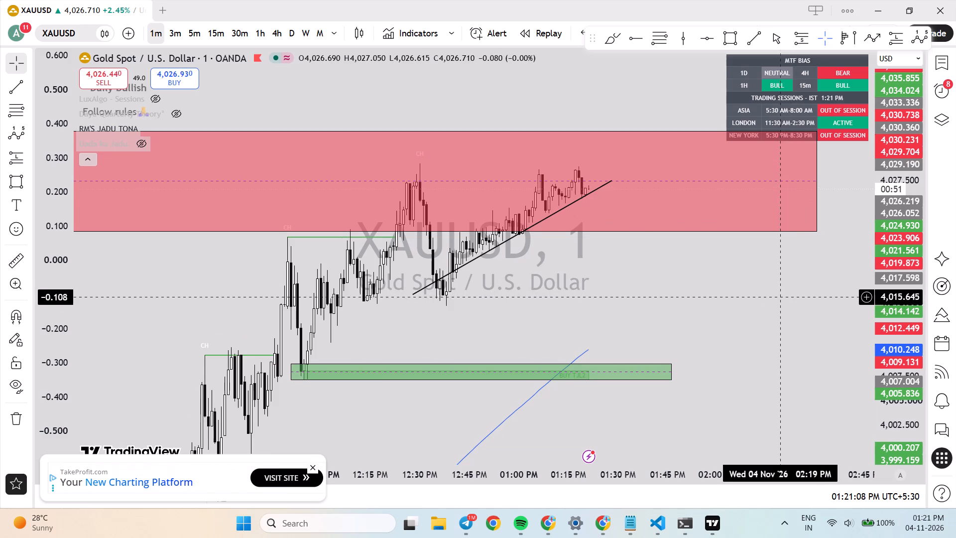
left_click_drag(767, 312, 764, 234)
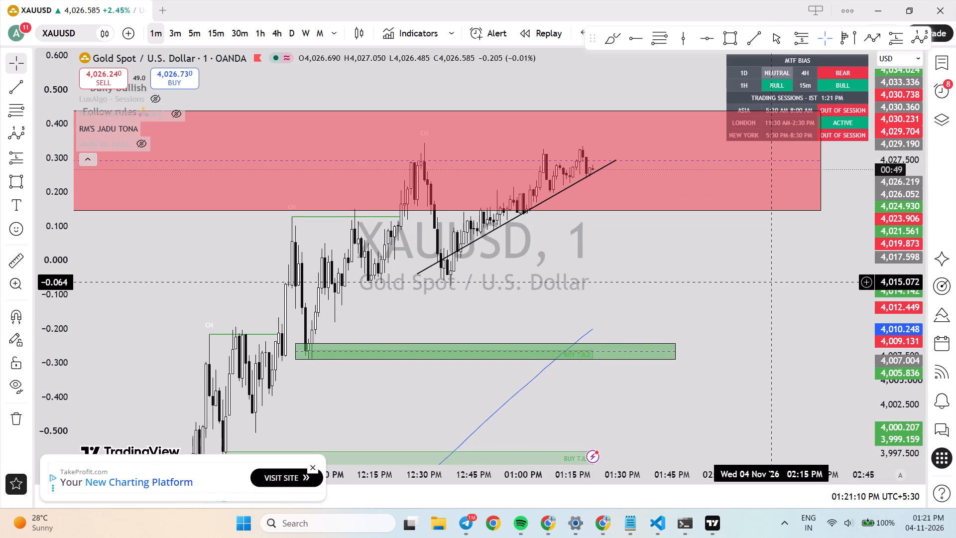
left_click_drag(764, 234, 748, 181)
Dismiss the advertisement and open the latest news update marked on the chart's time axis.
left_click(313, 468)
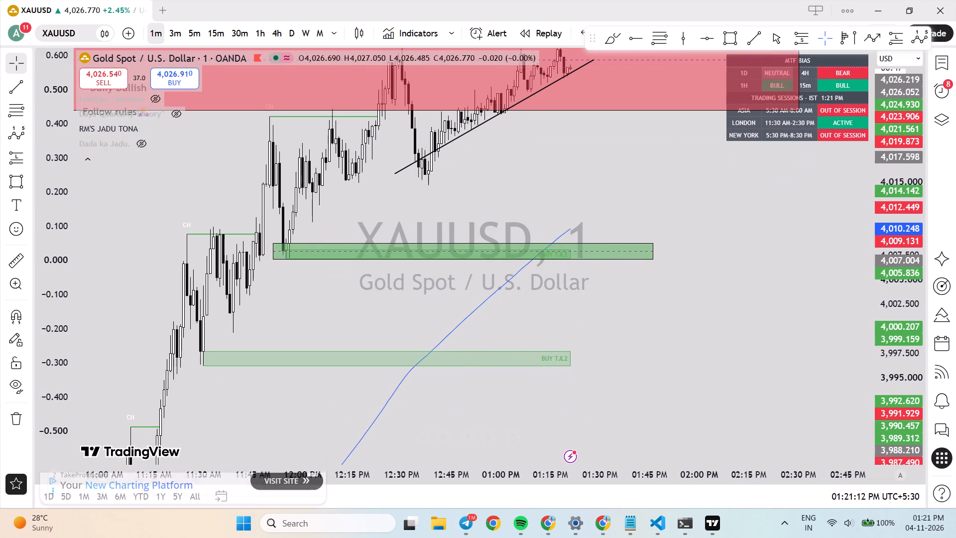
left_click(569, 452)
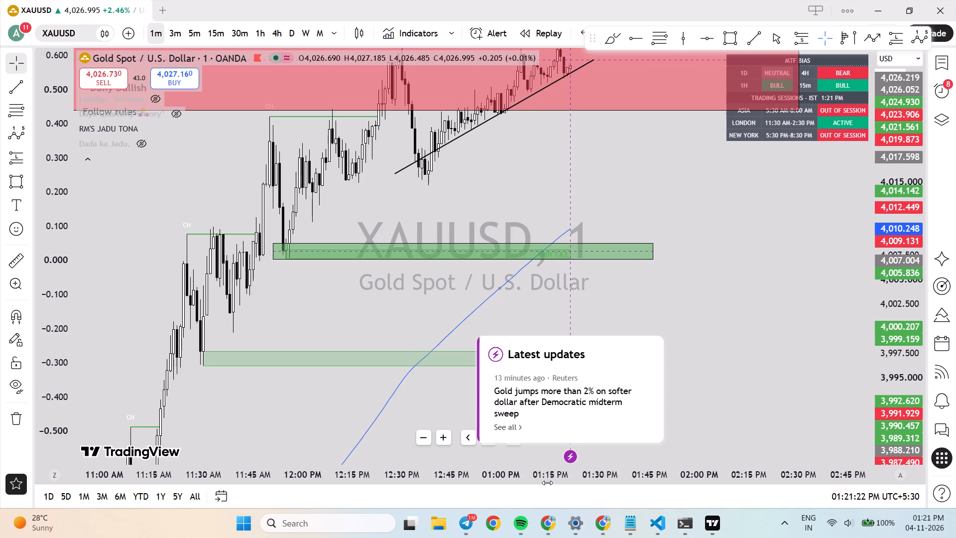
Close the latest news update and switch the XAUUSD chart from 1m to the 15m timeframe.
left_click(721, 355)
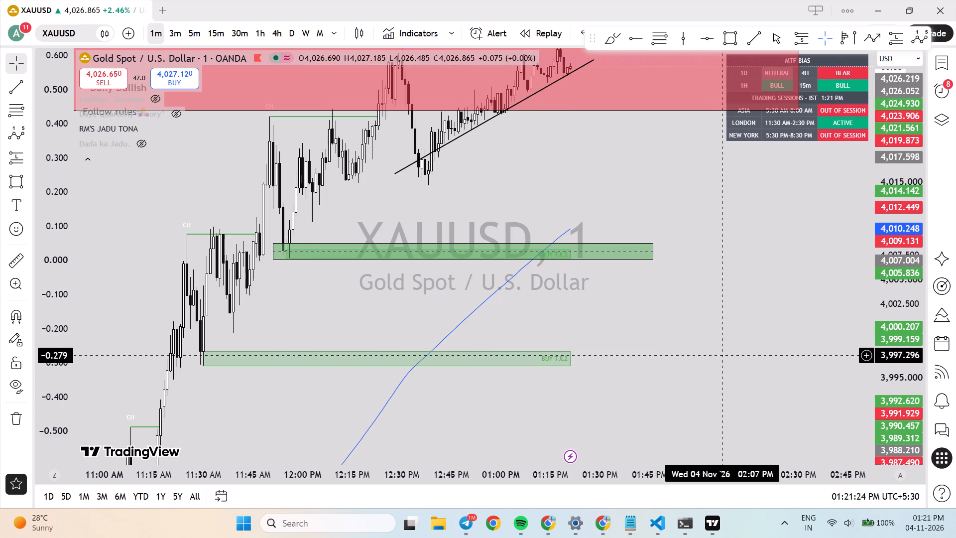
left_click_drag(893, 234, 899, 295)
left_click_drag(849, 280, 830, 311)
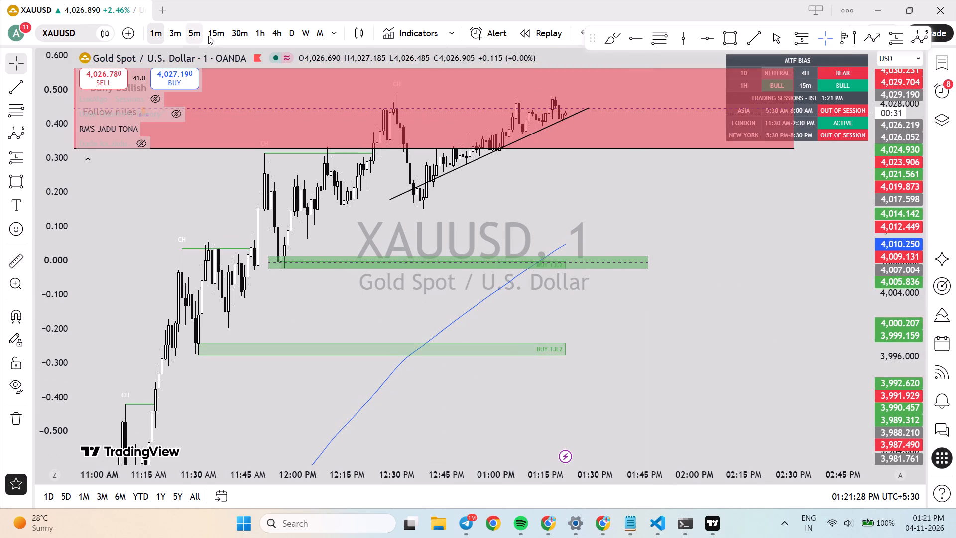
left_click(222, 39)
Load USDCAD from the watchlist and examine its 15m zones and price action from 29 October to 4 November.
left_click(955, 60)
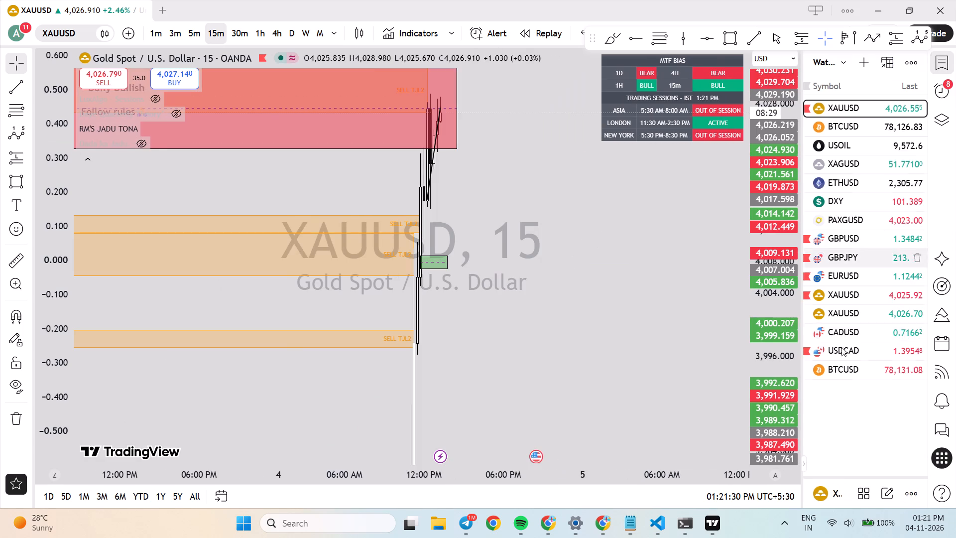
left_click(850, 343)
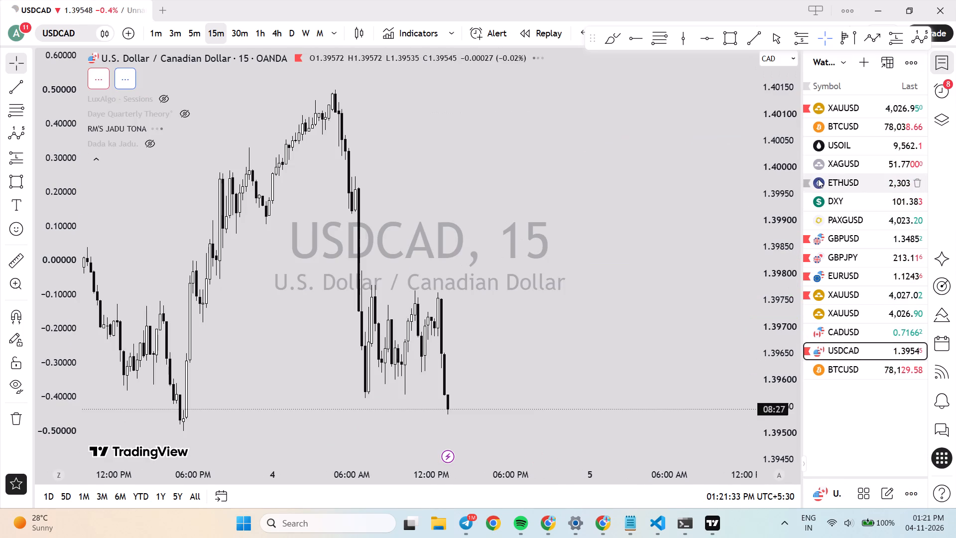
left_click(951, 60)
scroll(468, 402, "down", 5)
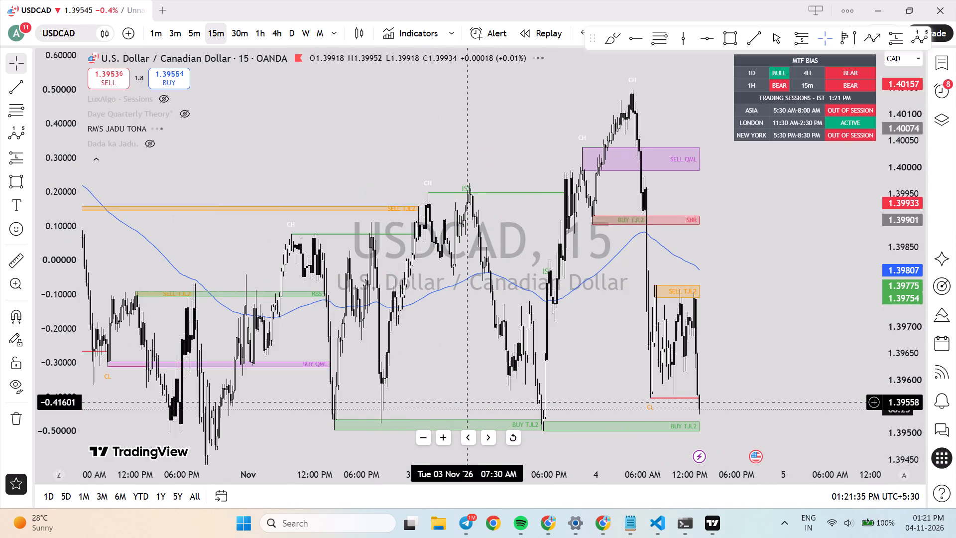
left_click_drag(560, 394, 562, 358)
scroll(561, 364, "up", 4)
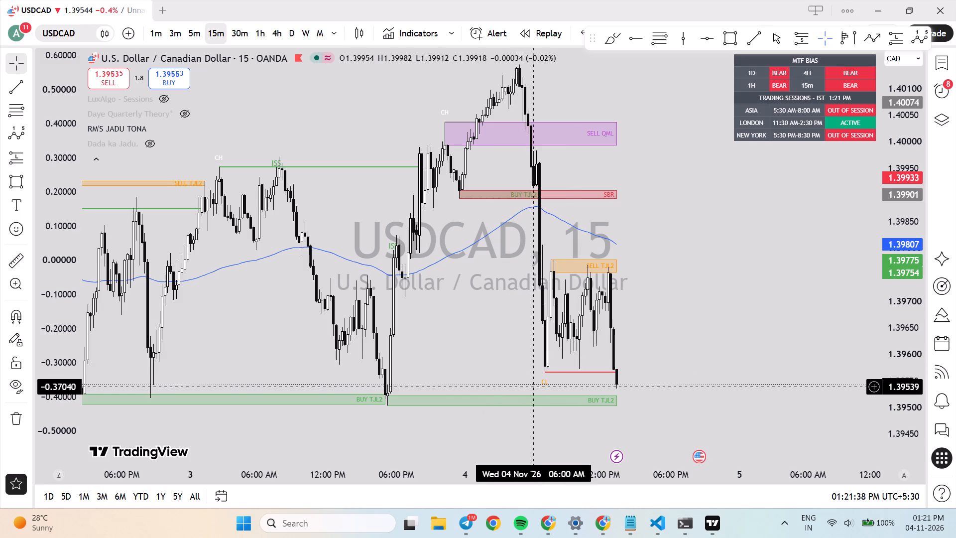
left_click_drag(906, 245, 902, 355)
scroll(642, 323, "down", 8)
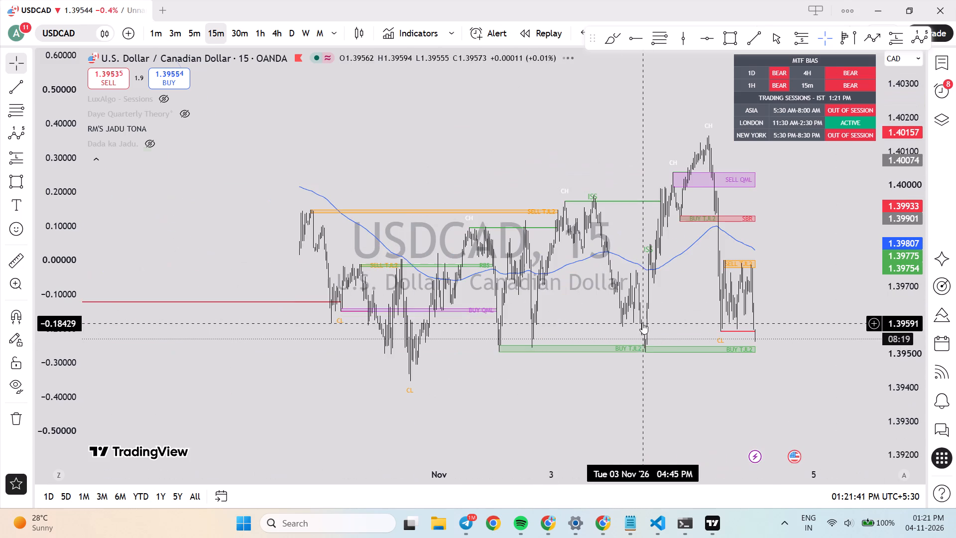
left_click_drag(567, 384, 612, 364)
Switch USDCAD to the 1h timeframe and examine the supply and demand zones from late October to the current price.
left_click(254, 45)
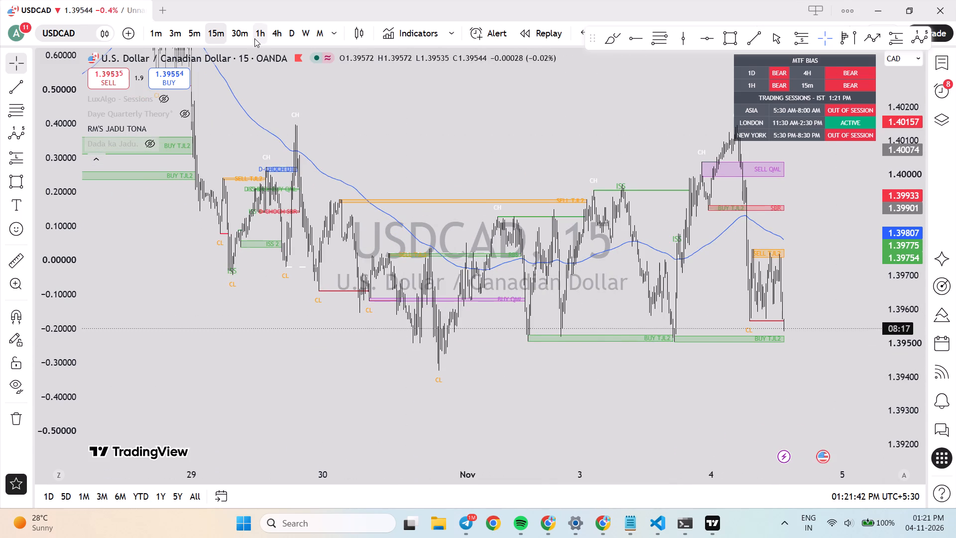
left_click(254, 38)
scroll(461, 228, "up", 6)
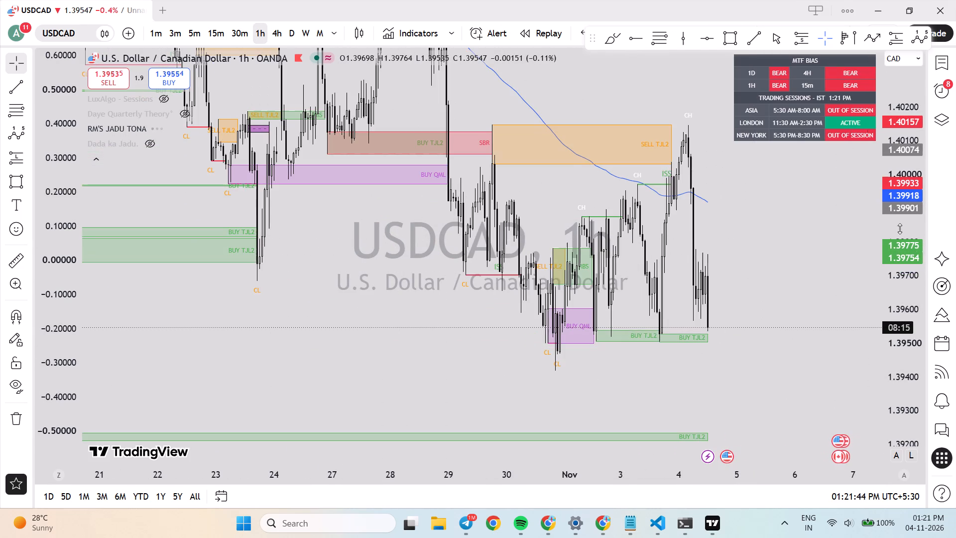
left_click_drag(909, 220, 922, 299)
scroll(769, 303, "up", 3)
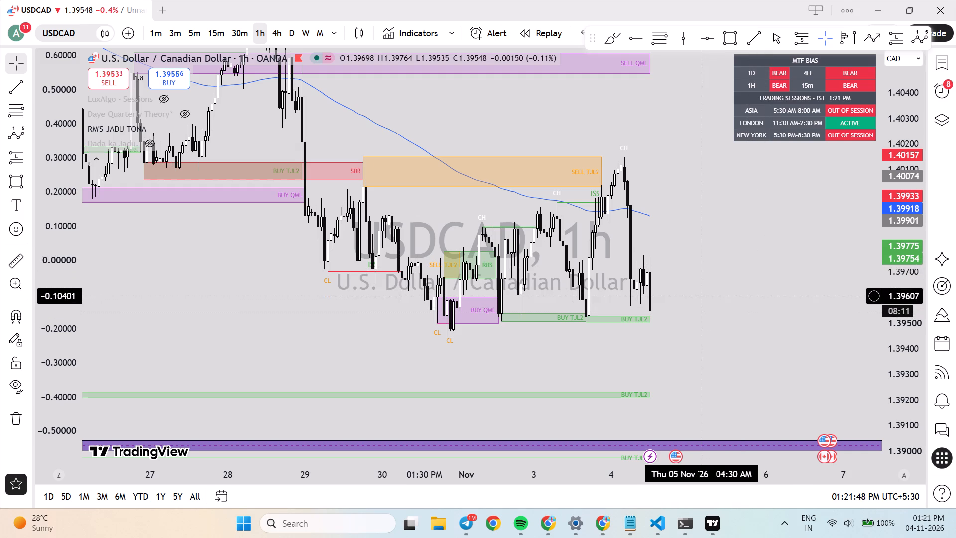
scroll(701, 295, "down", 1)
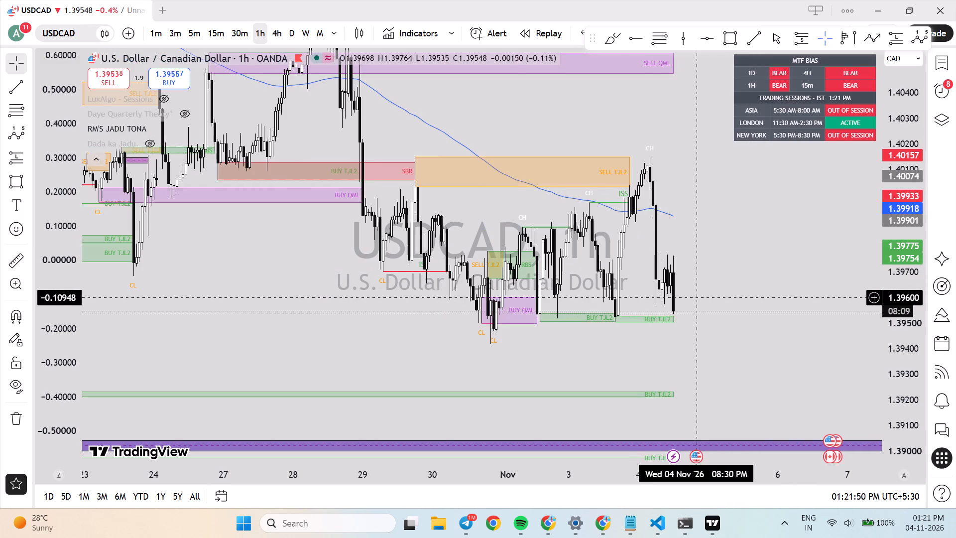
left_click_drag(724, 247, 738, 288)
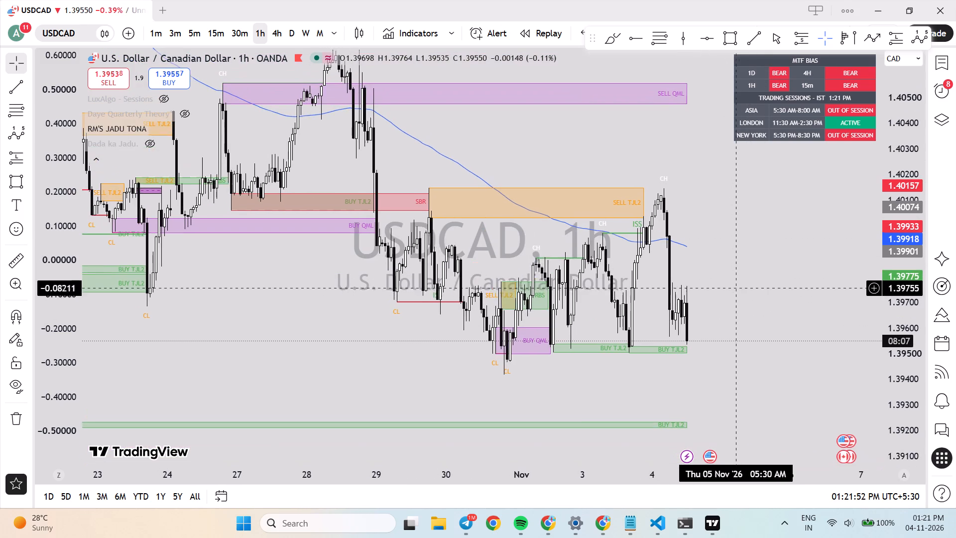
left_click_drag(738, 259, 746, 307)
scroll(741, 296, "down", 1)
left_click_drag(769, 301, 775, 280)
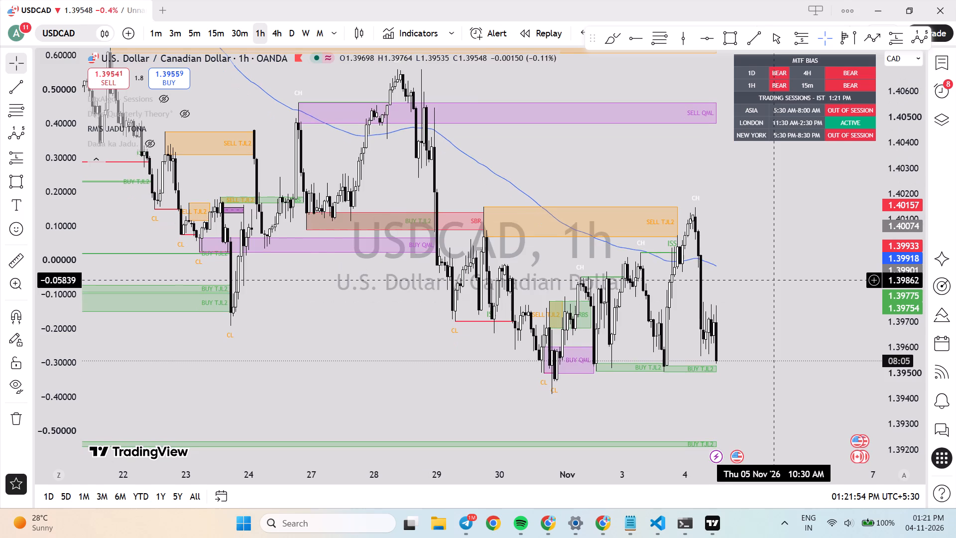
scroll(774, 278, "down", 2)
left_click_drag(434, 335, 520, 352)
scroll(520, 352, "up", 2)
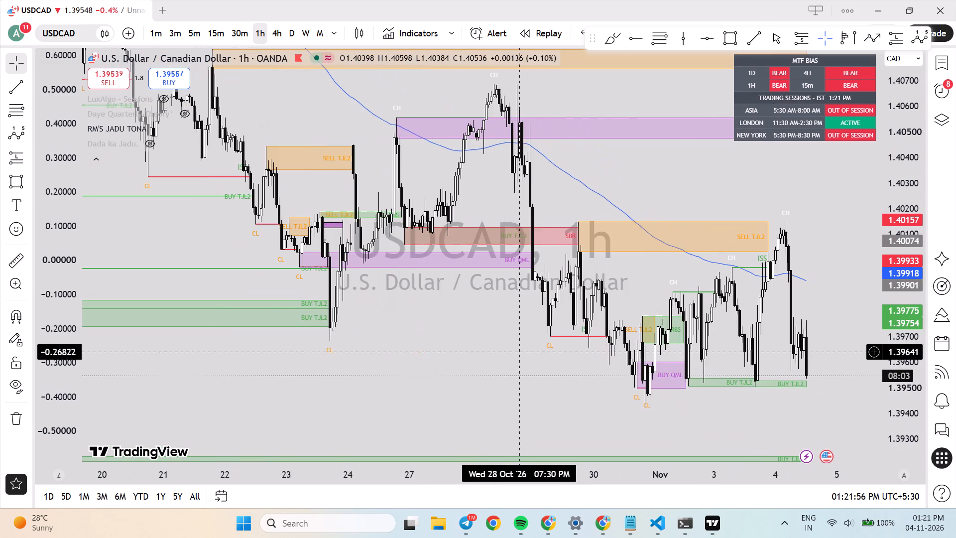
left_click_drag(436, 339, 462, 382)
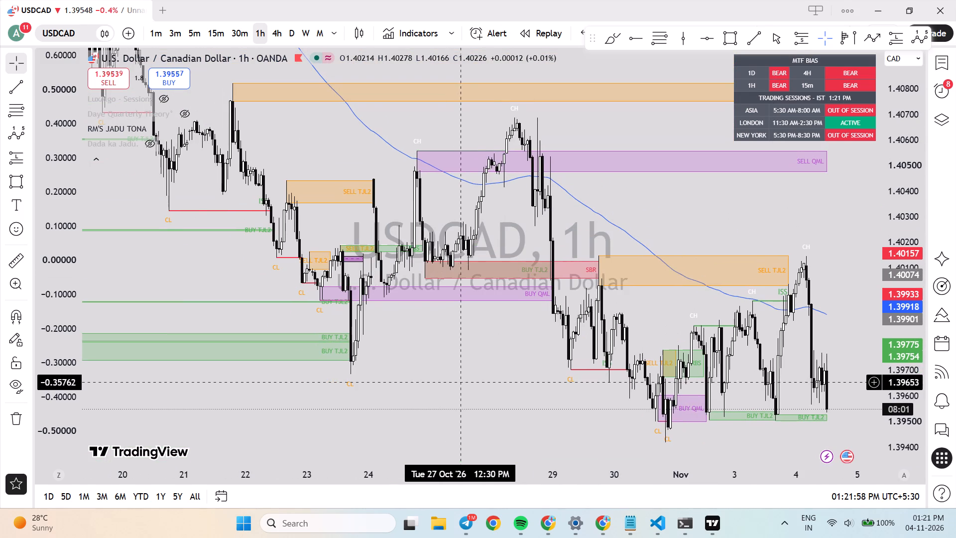
left_click_drag(468, 360, 510, 367)
left_click_drag(426, 204, 446, 262)
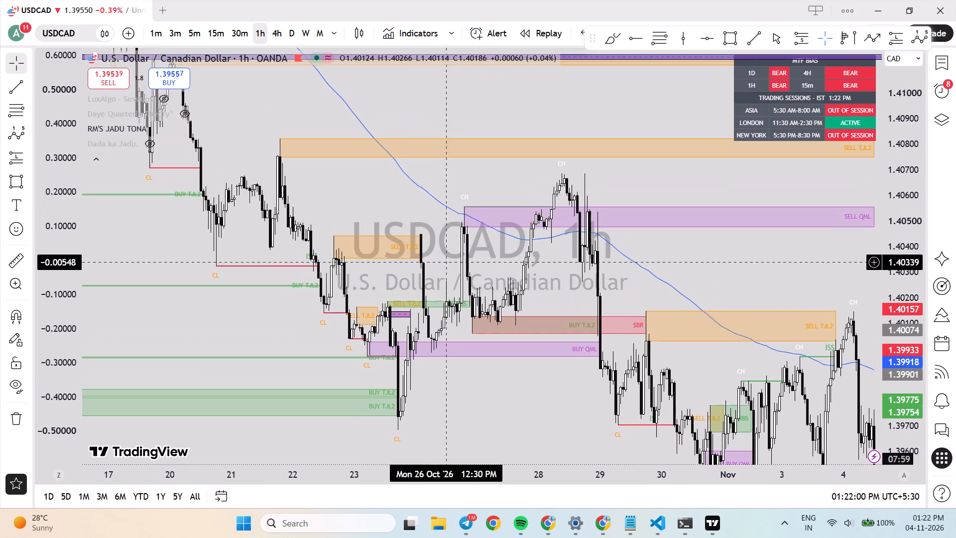
left_click_drag(425, 206, 429, 206)
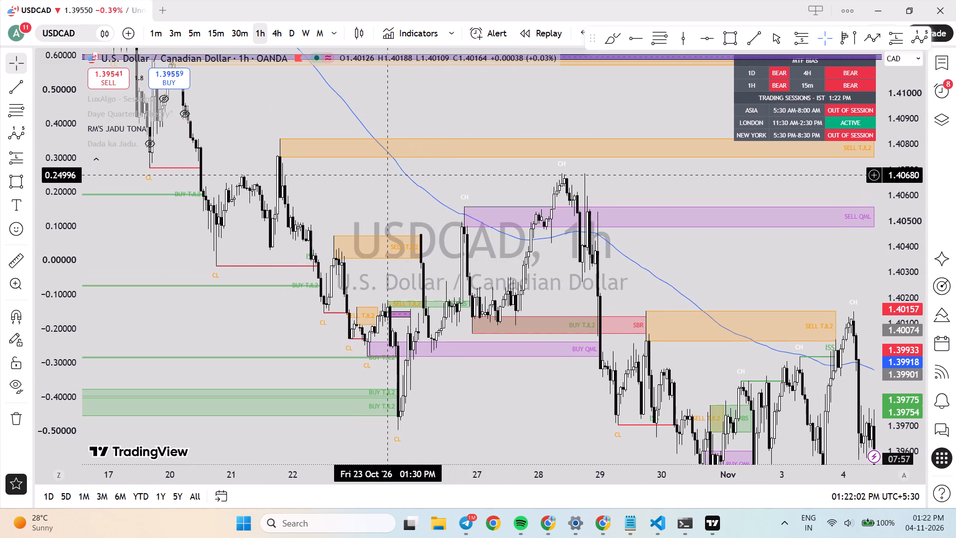
Examine older USDCAD 1h zones and price swings back through October to about 6 October.
left_click_drag(387, 175, 423, 184)
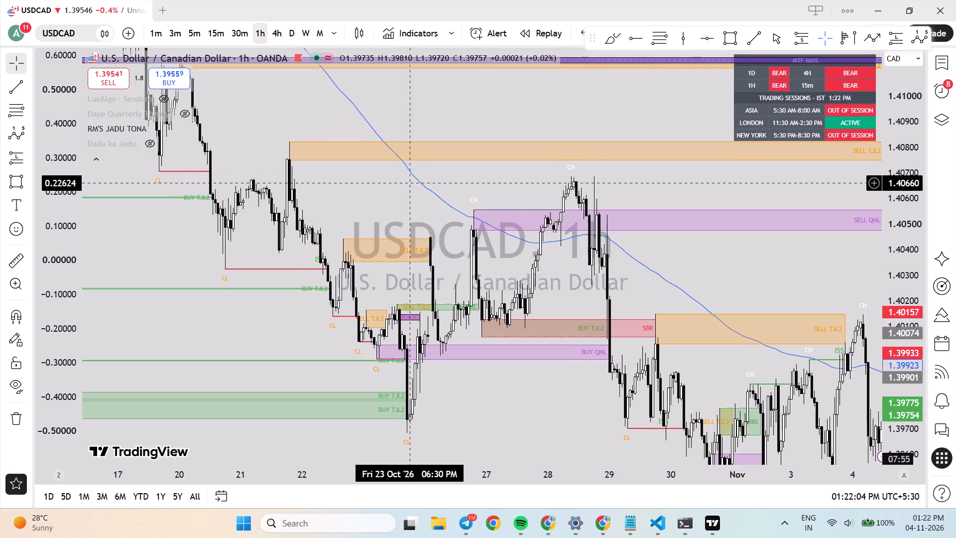
left_click_drag(423, 184, 561, 200)
left_click_drag(561, 200, 583, 274)
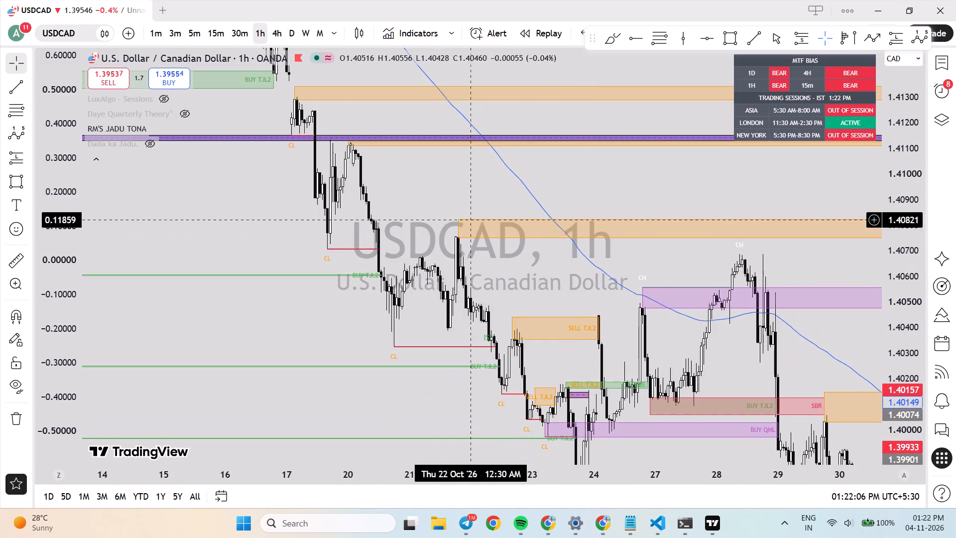
left_click_drag(438, 169, 458, 254)
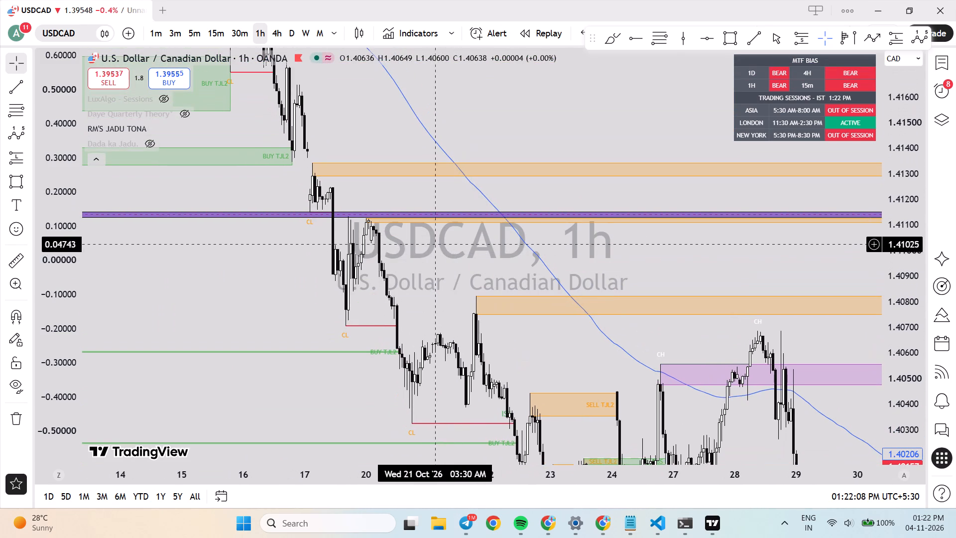
left_click_drag(436, 253, 438, 267)
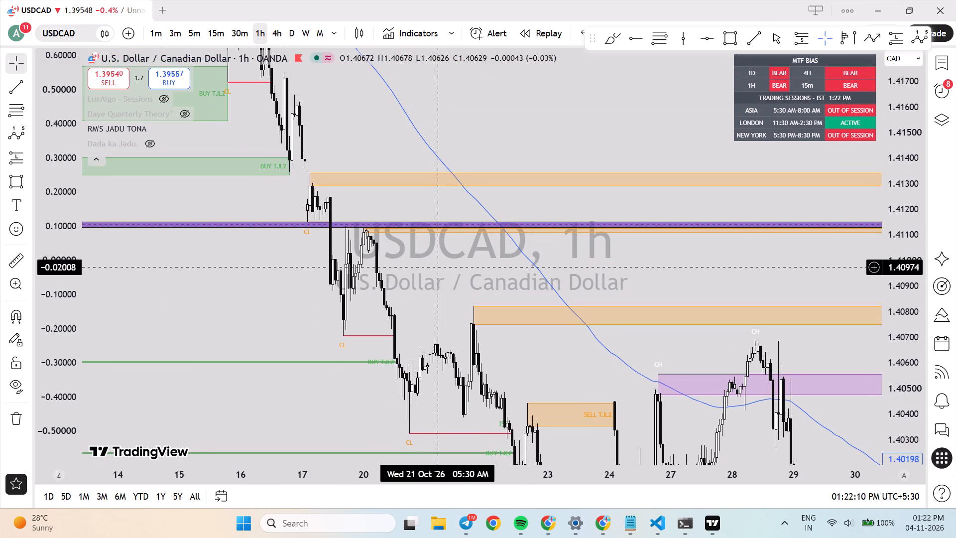
left_click_drag(438, 267, 464, 317)
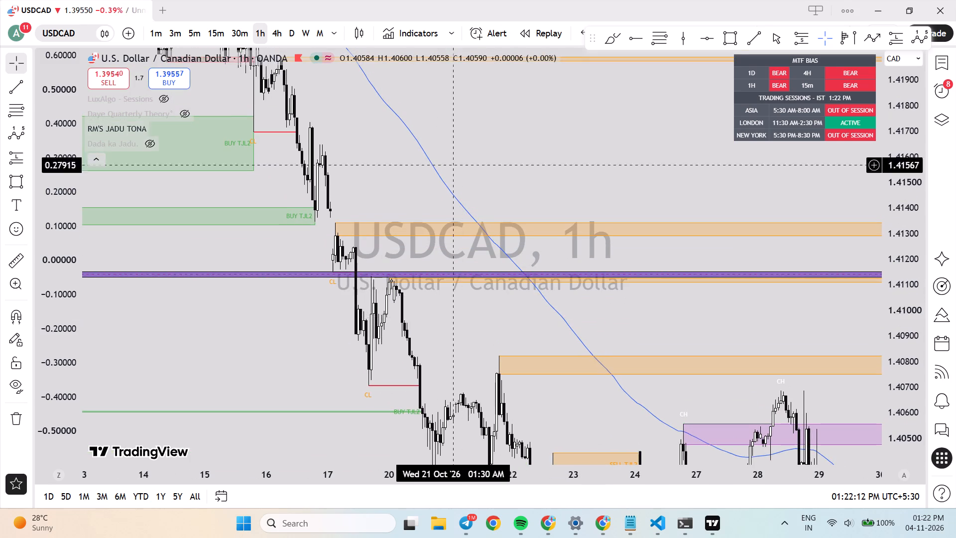
left_click_drag(452, 135, 468, 227)
left_click_drag(468, 227, 481, 269)
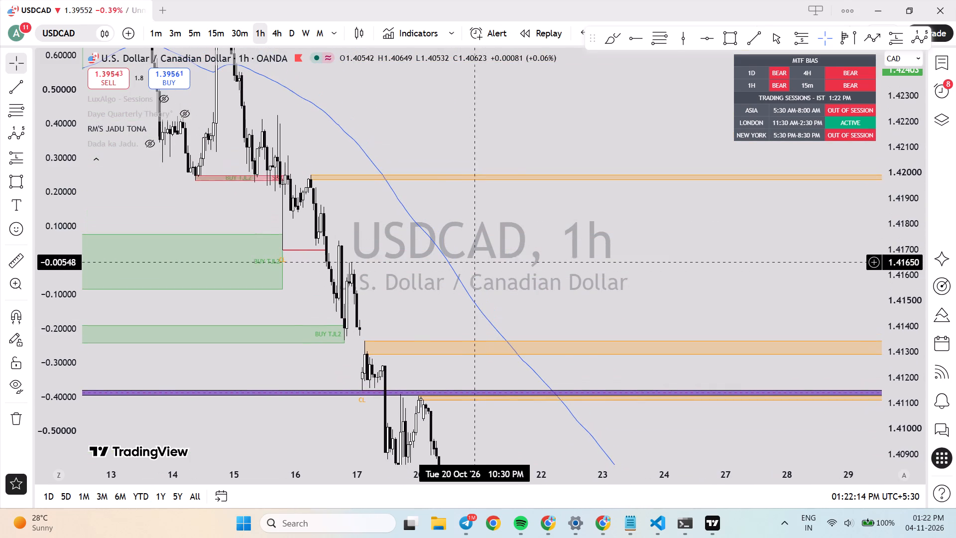
scroll(470, 253, "down", 3)
left_click_drag(560, 218, 610, 408)
scroll(589, 362, "up", 3)
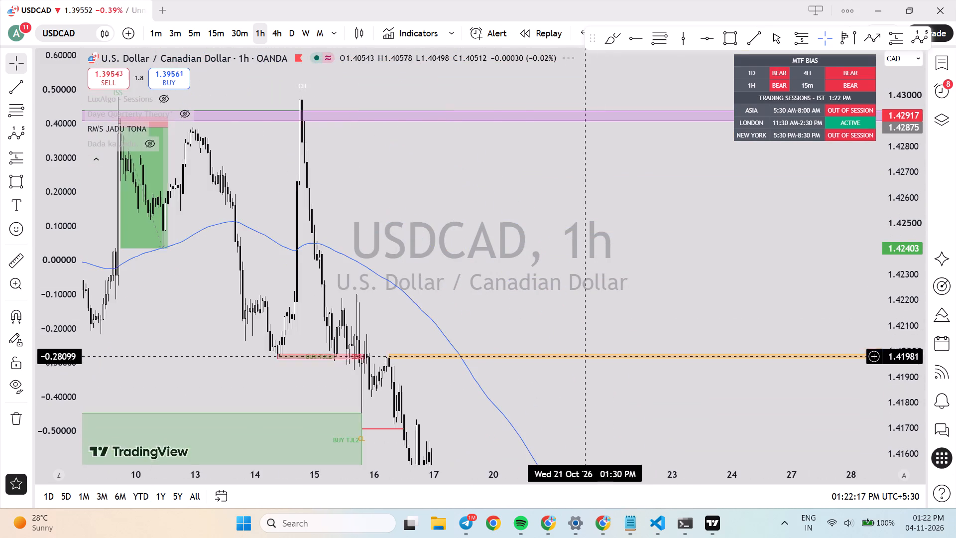
left_click_drag(475, 282, 665, 293)
scroll(389, 260, "down", 1)
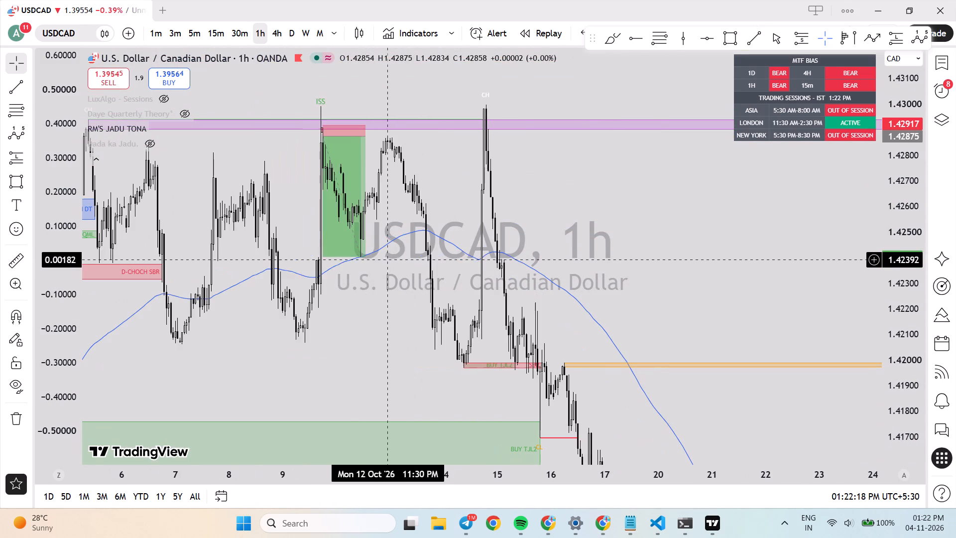
left_click_drag(358, 308, 510, 313)
left_click_drag(510, 320, 426, 306)
left_click_drag(643, 237, 572, 239)
left_click_drag(901, 194, 893, 328)
left_click_drag(768, 247, 667, 250)
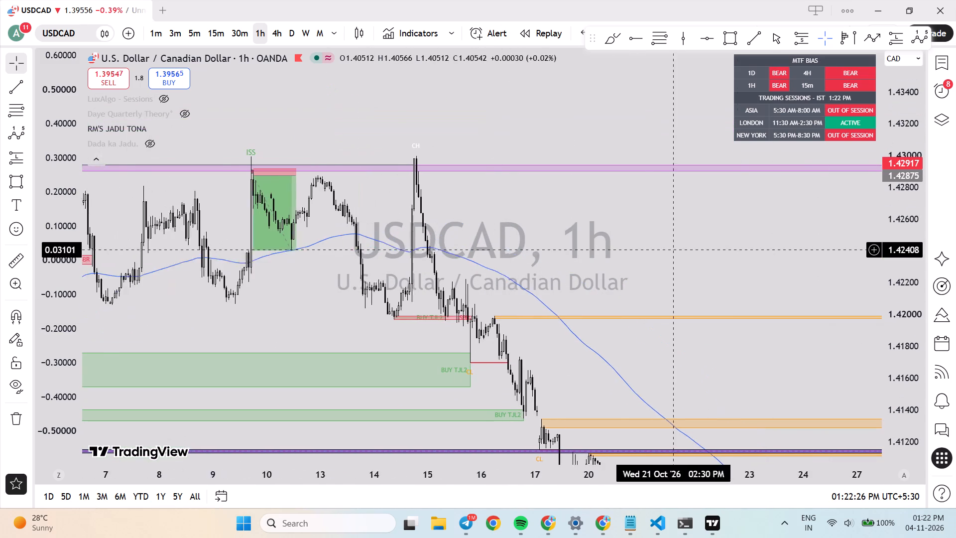
left_click_drag(667, 250, 631, 244)
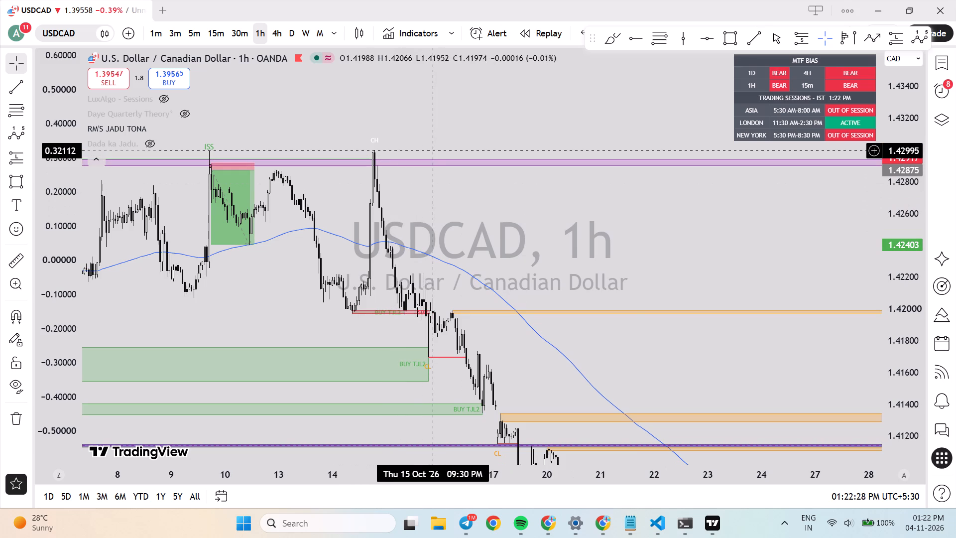
Follow the USDCAD 1h decline forward to the current price and examine the buy zones beneath it.
left_click_drag(623, 205, 536, 181)
left_click_drag(549, 203, 457, 78)
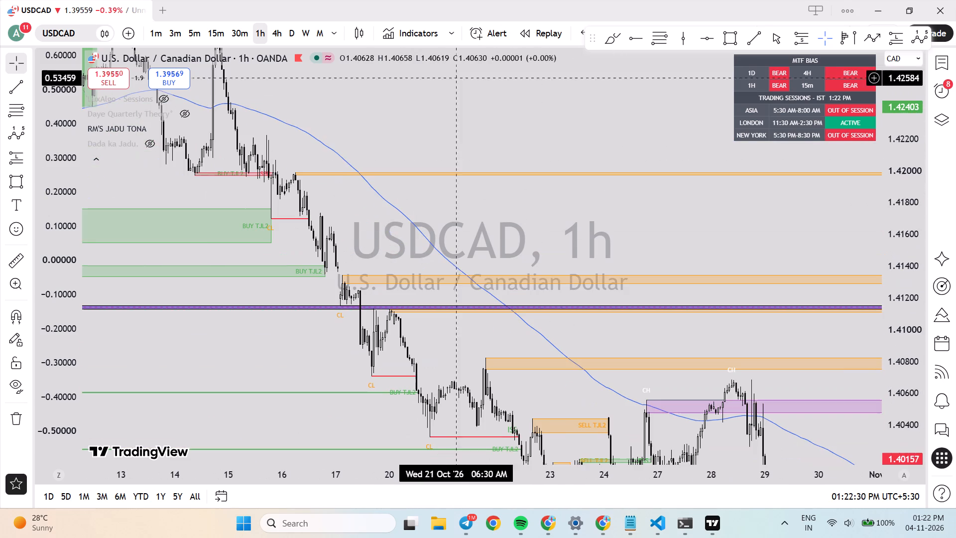
left_click_drag(565, 236, 463, 193)
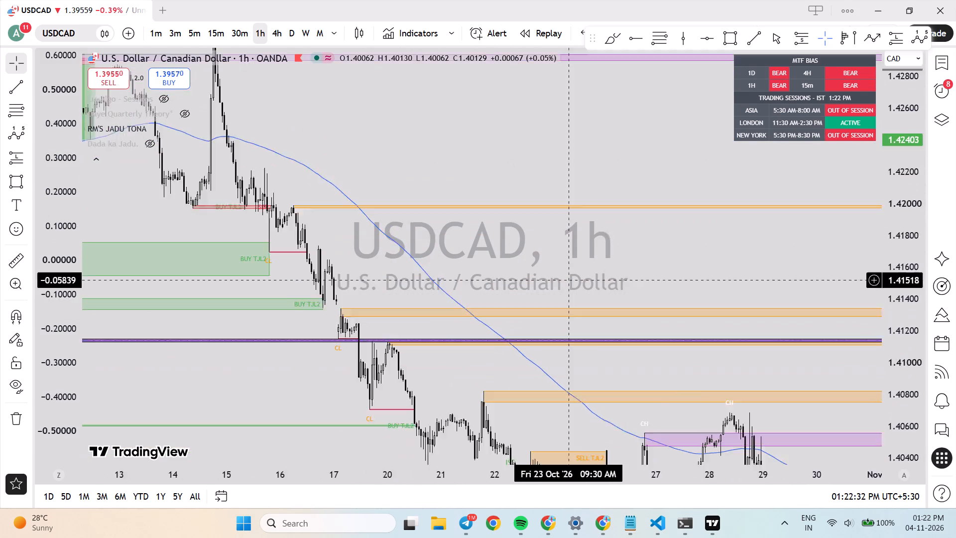
left_click_drag(463, 193, 412, 153)
left_click_drag(626, 254, 407, 127)
left_click_drag(706, 341, 668, 241)
scroll(668, 248, "down", 11)
scroll(656, 296, "up", 17)
left_click_drag(885, 245, 880, 319)
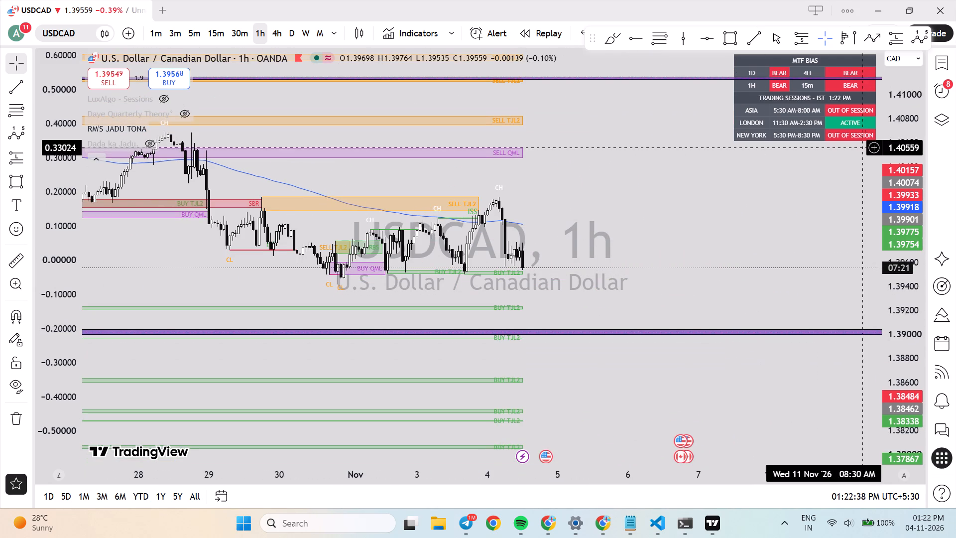
Load CADUSD from the watchlist and examine its 1h supply and demand zones from mid-October to the current price.
left_click(947, 63)
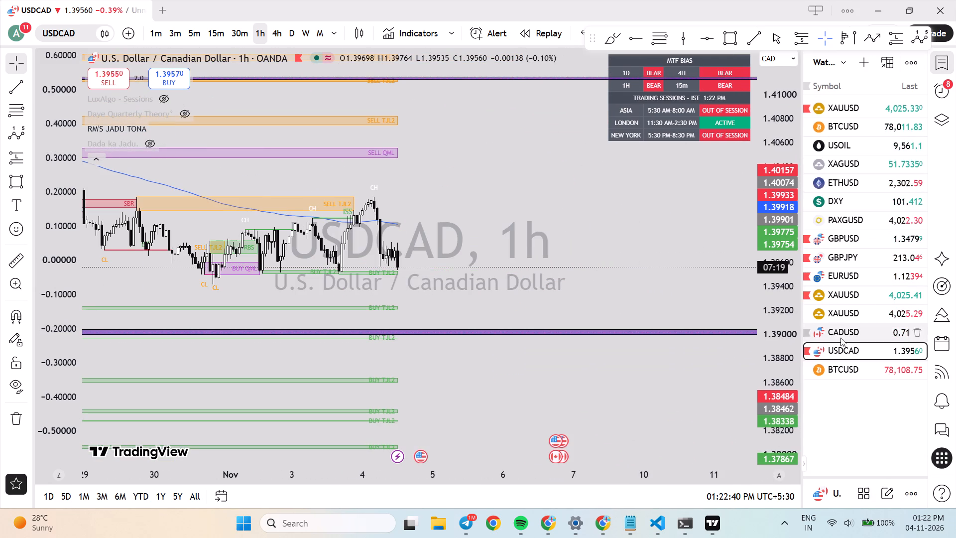
left_click(842, 328)
left_click(946, 69)
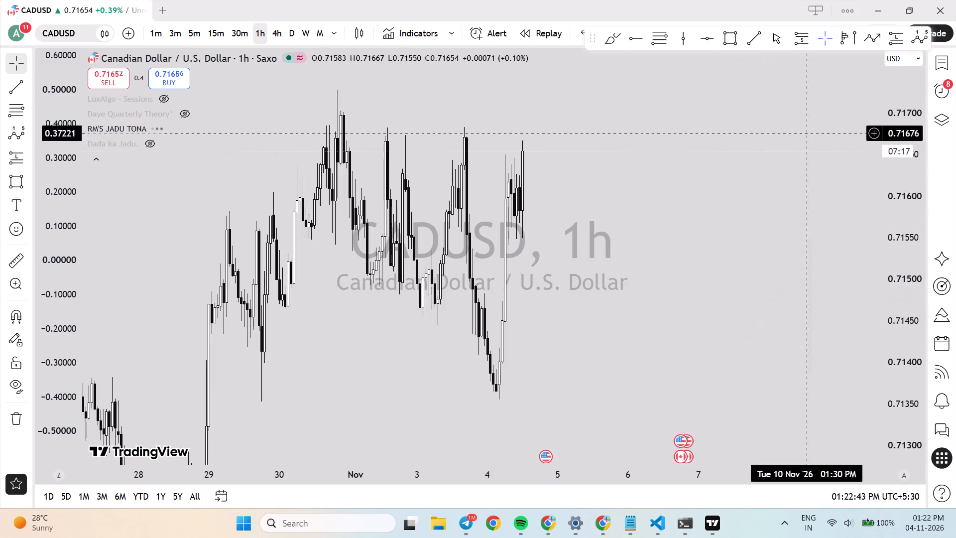
scroll(577, 285, "down", 4)
left_click_drag(910, 200, 913, 284)
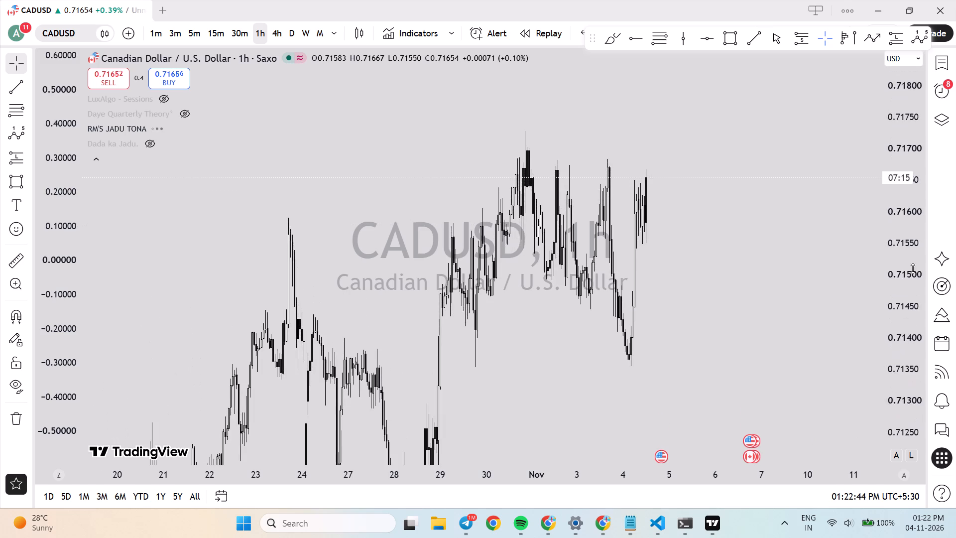
scroll(736, 299, "down", 5)
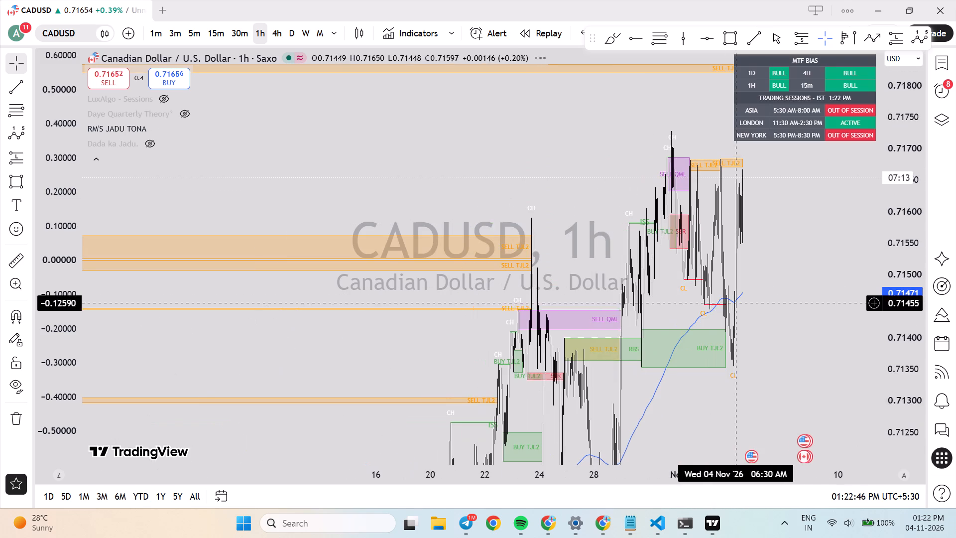
left_click_drag(907, 249, 900, 440)
scroll(766, 399, "up", 4)
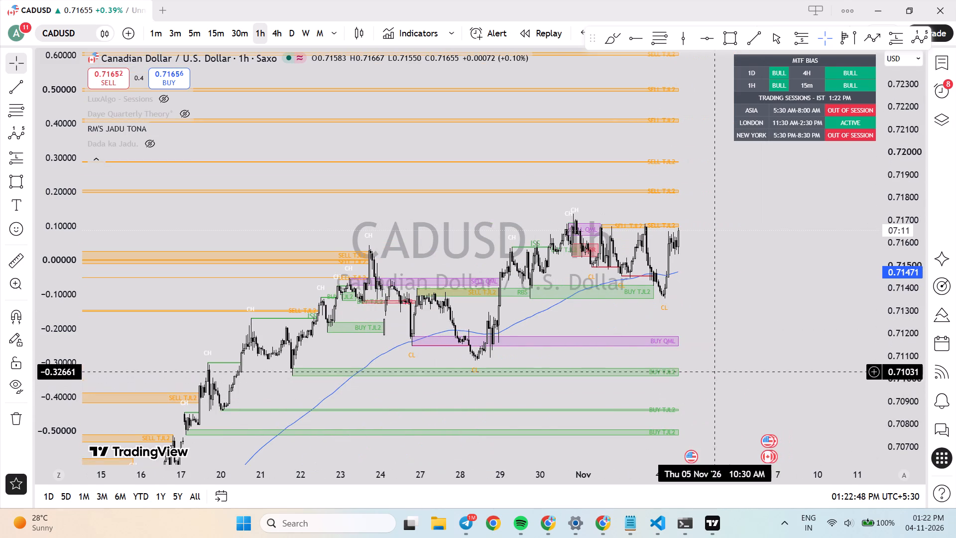
left_click_drag(899, 377, 877, 224)
scroll(786, 292, "up", 2)
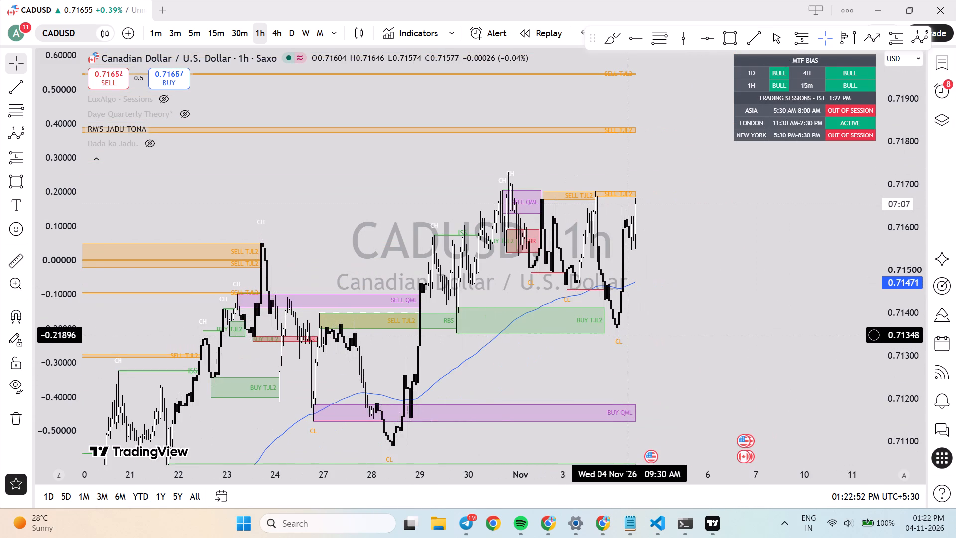
scroll(629, 334, "down", 1)
left_click_drag(630, 359, 663, 308)
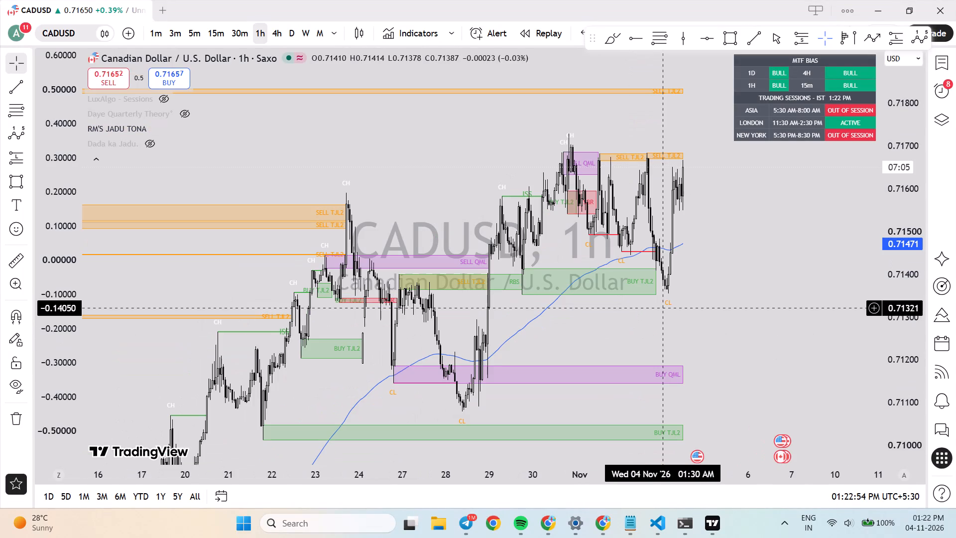
left_click_drag(663, 308, 663, 307)
left_click_drag(574, 334, 619, 310)
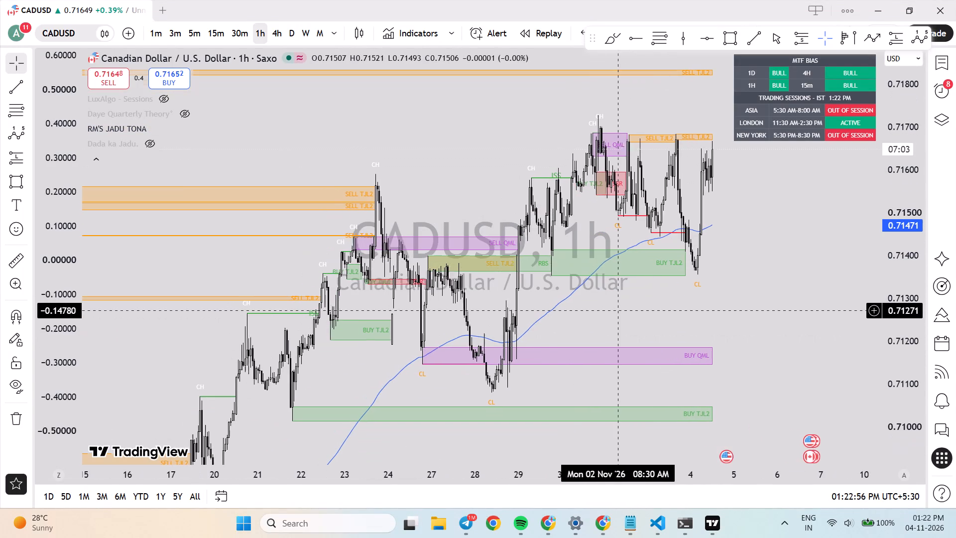
left_click_drag(619, 310, 653, 218)
Examine older CADUSD 1h zones and price swings back through October to late September.
left_click_drag(480, 350, 498, 351)
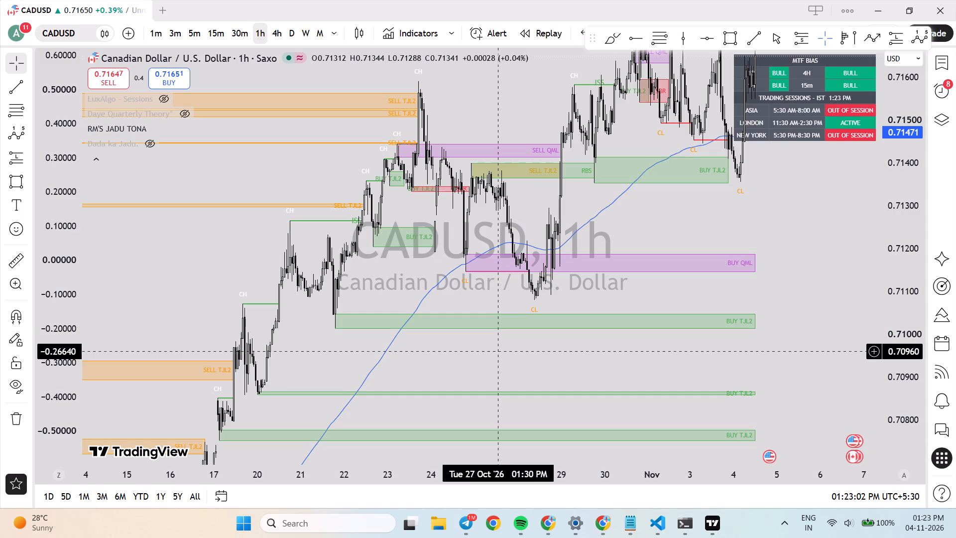
left_click_drag(498, 351, 478, 376)
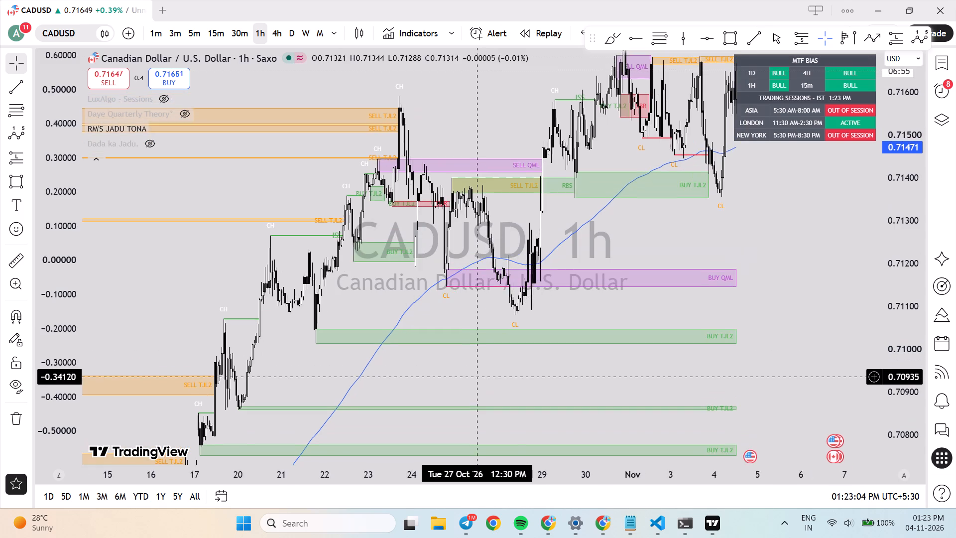
left_click_drag(478, 376, 626, 246)
left_click_drag(449, 383, 558, 275)
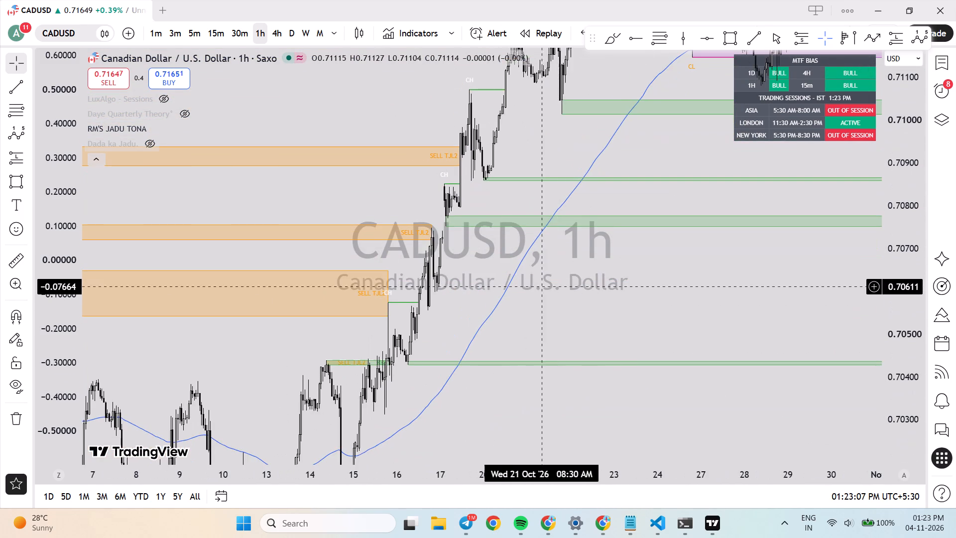
left_click_drag(537, 292, 655, 251)
left_click_drag(552, 388, 617, 276)
left_click_drag(603, 325, 632, 229)
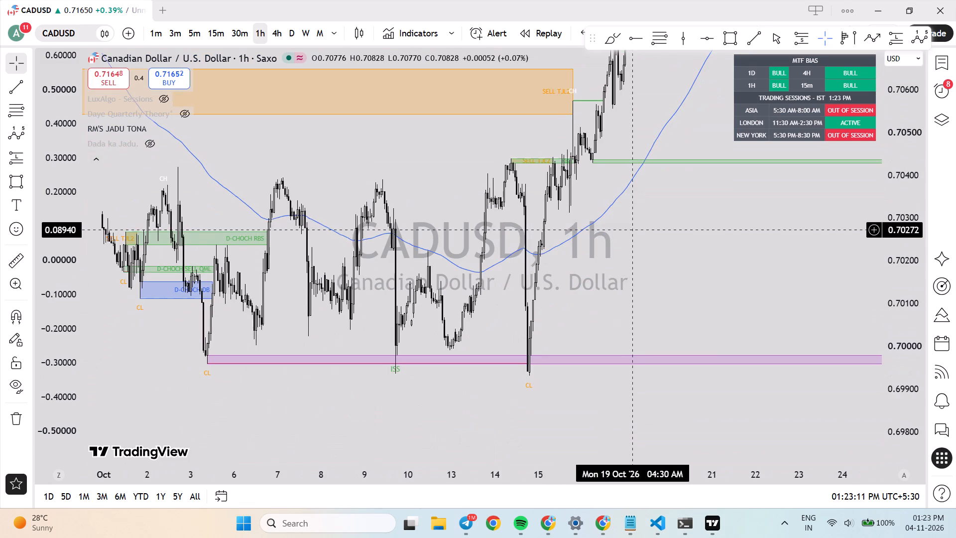
left_click_drag(632, 229, 770, 255)
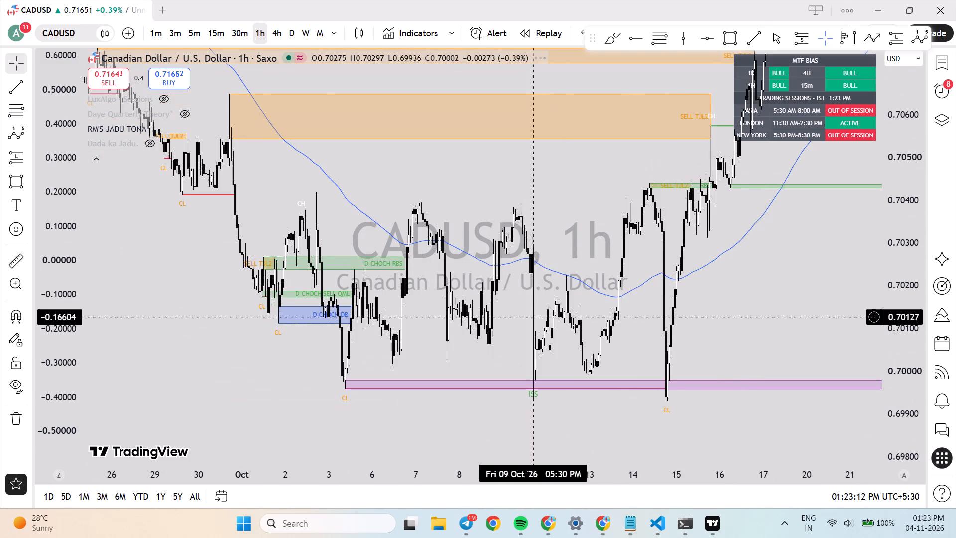
left_click_drag(387, 359, 435, 350)
left_click_drag(434, 350, 478, 355)
left_click_drag(469, 355, 536, 396)
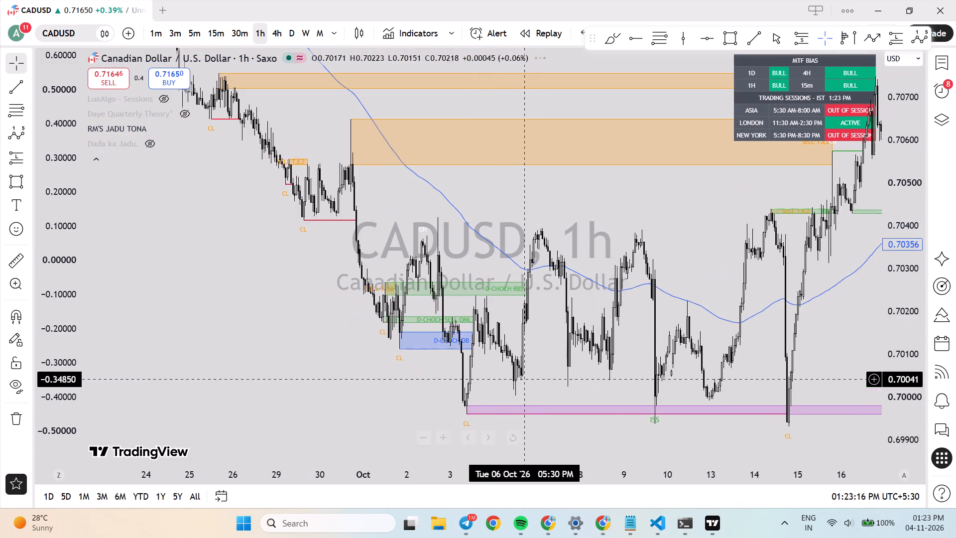
Examine the sell zones along the CADUSD 1h decline from late September back to mid-September.
left_click_drag(477, 216, 526, 401)
left_click_drag(336, 279, 428, 326)
left_click_drag(356, 246, 430, 318)
left_click_drag(378, 210, 451, 357)
scroll(490, 322, "down", 3)
left_click_drag(678, 319, 524, 330)
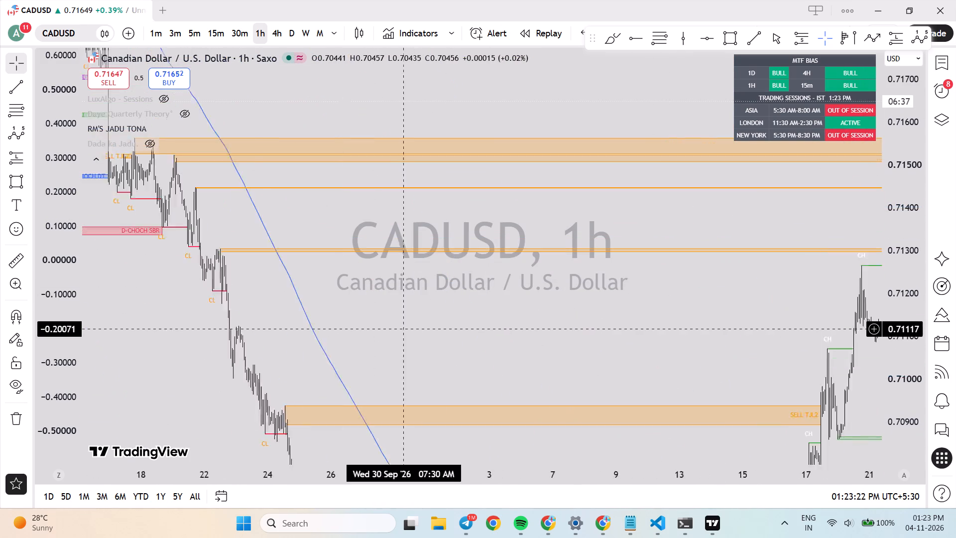
left_click_drag(524, 330, 542, 332)
left_click_drag(467, 313, 551, 384)
scroll(551, 384, "up", 4)
left_click_drag(283, 289, 476, 308)
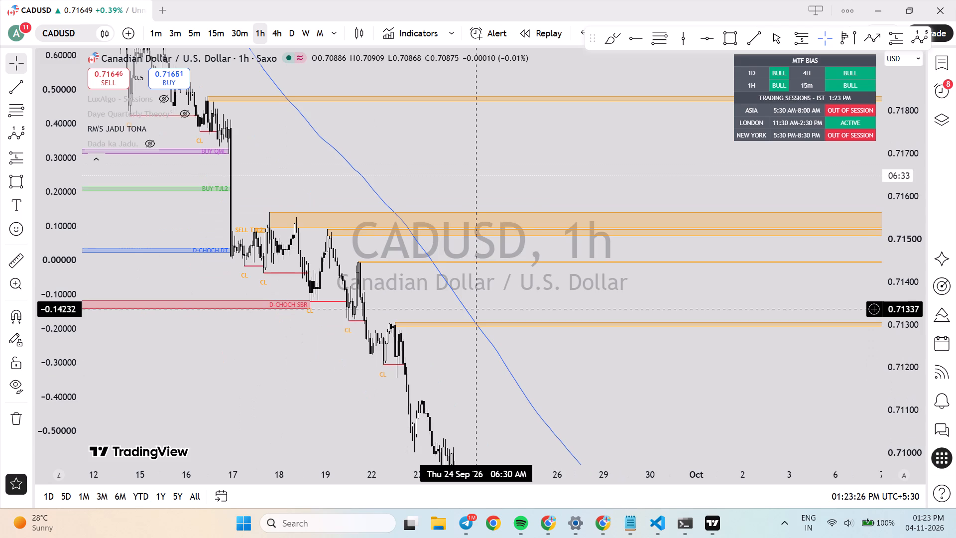
Examine CADUSD 1h zones and swing highs from mid-September back to late August.
left_click_drag(476, 308, 628, 375)
left_click_drag(462, 245, 466, 264)
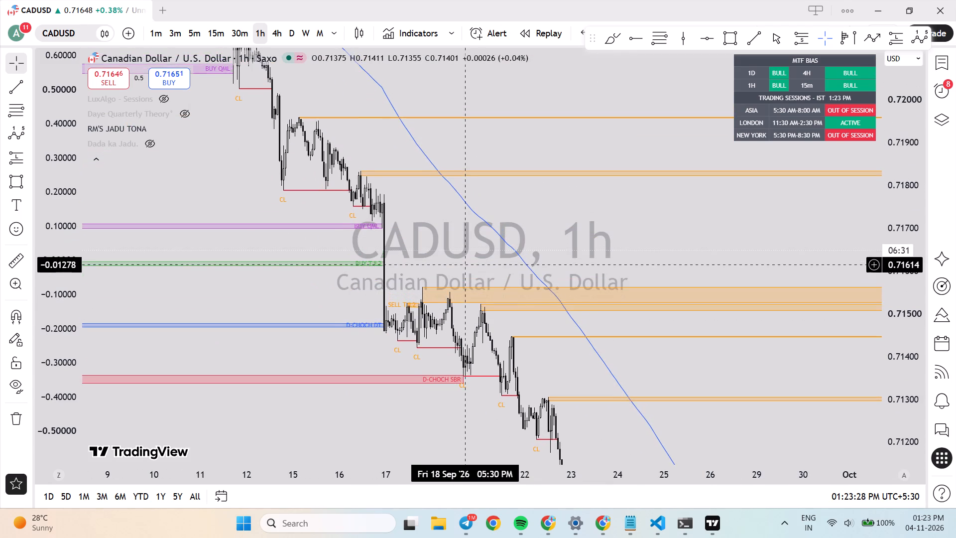
left_click_drag(466, 264, 580, 396)
left_click_drag(425, 221, 528, 376)
left_click_drag(472, 163, 529, 253)
scroll(570, 296, "down", 5)
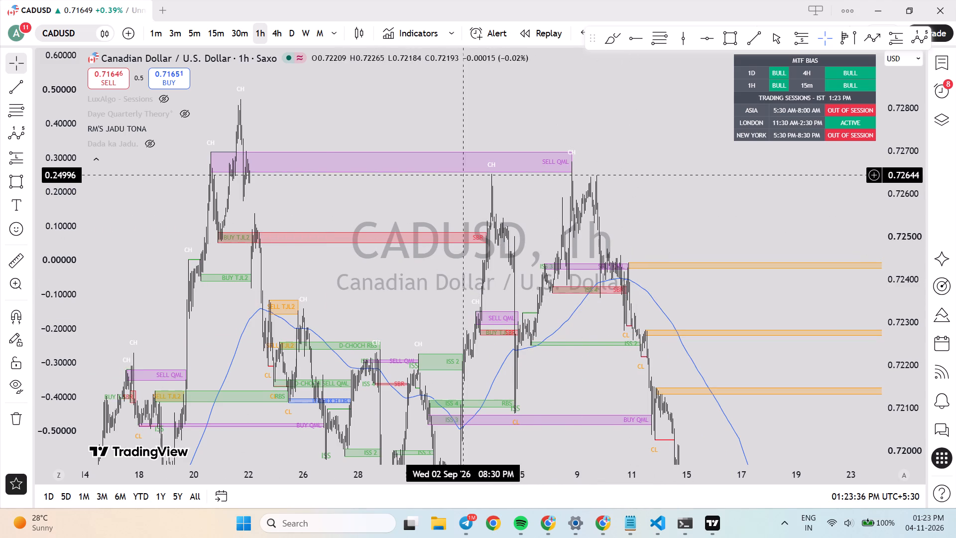
left_click_drag(326, 204, 425, 202)
scroll(430, 213, "up", 2)
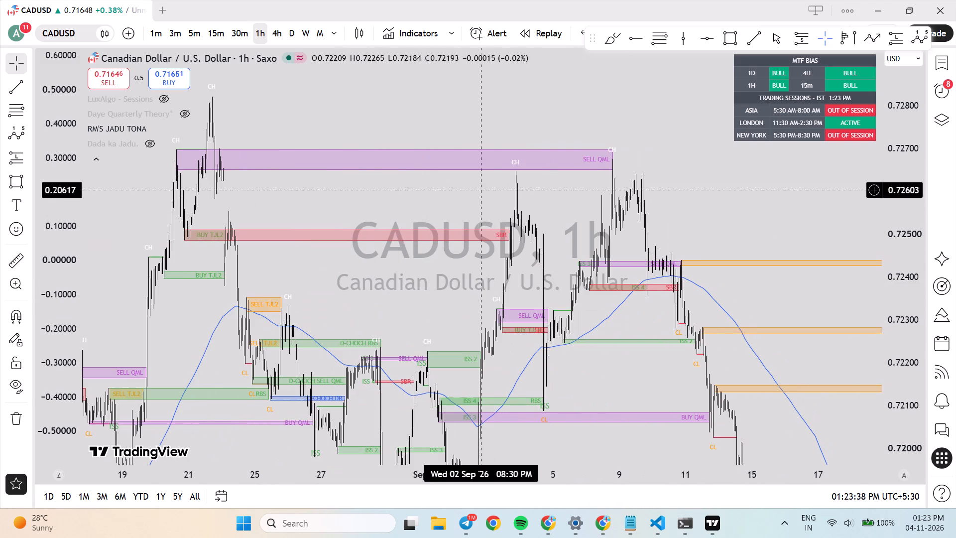
left_click_drag(585, 201, 427, 207)
scroll(433, 206, "up", 4)
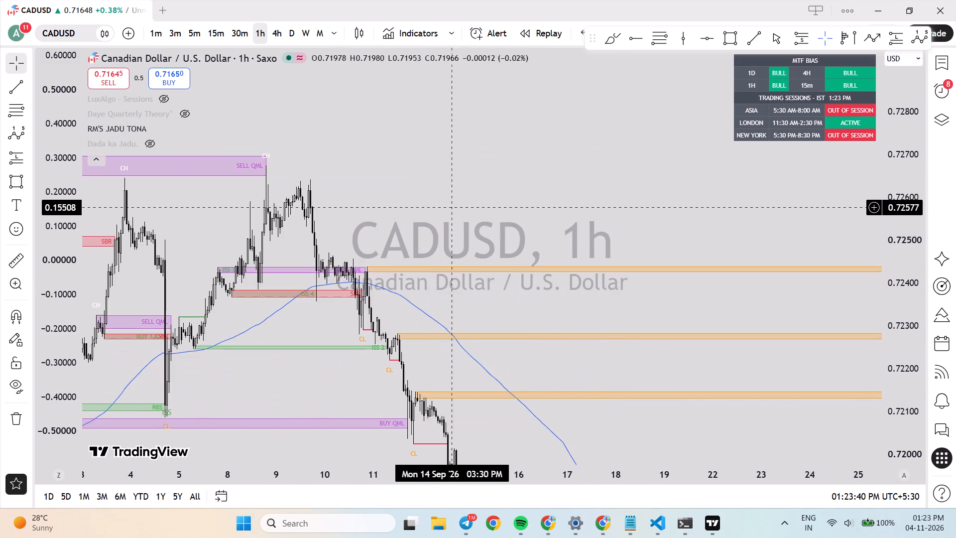
Follow the CADUSD 1h price action forward from early September to the current price on 4 November.
left_click_drag(474, 204, 439, 122)
left_click_drag(904, 219, 946, 469)
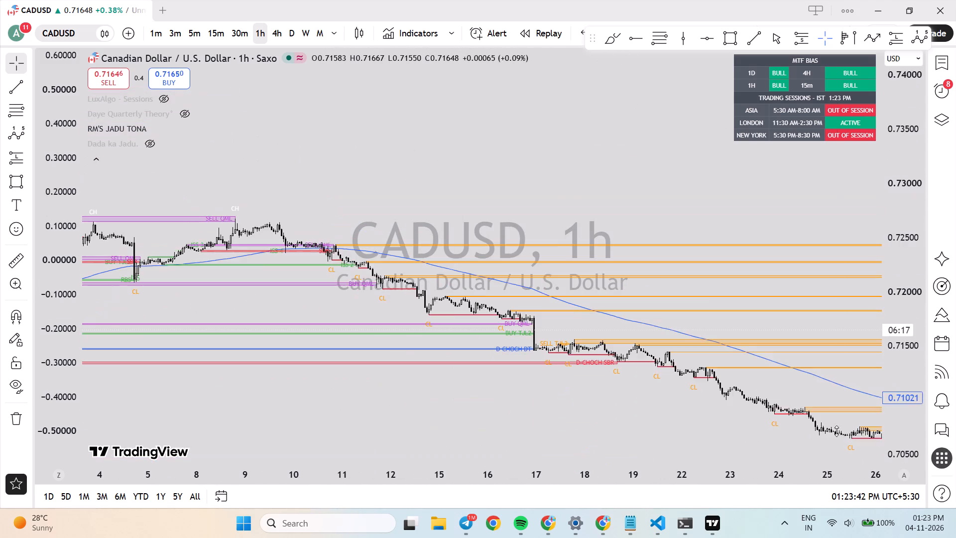
scroll(569, 391, "down", 5)
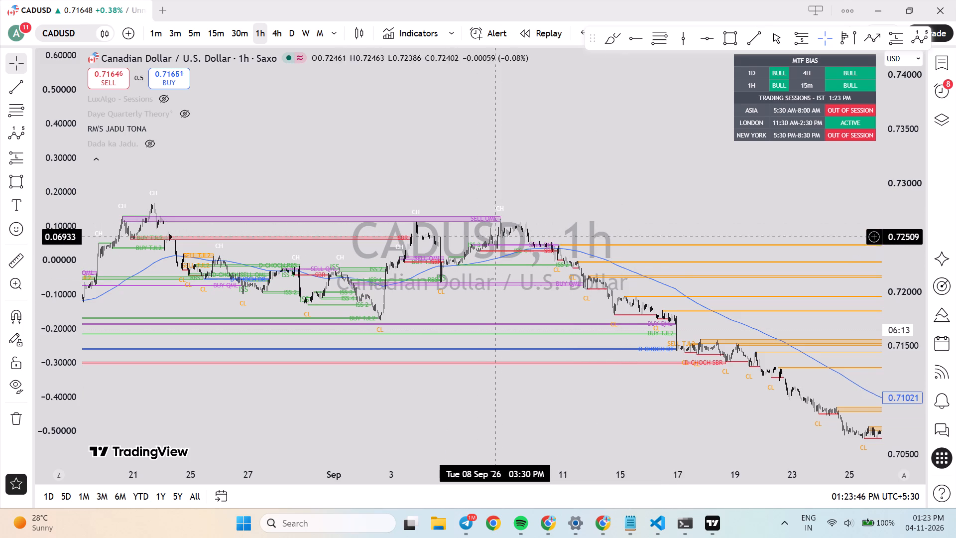
left_click_drag(691, 426, 326, 219)
left_click_drag(623, 345, 307, 317)
left_click_drag(610, 373, 550, 374)
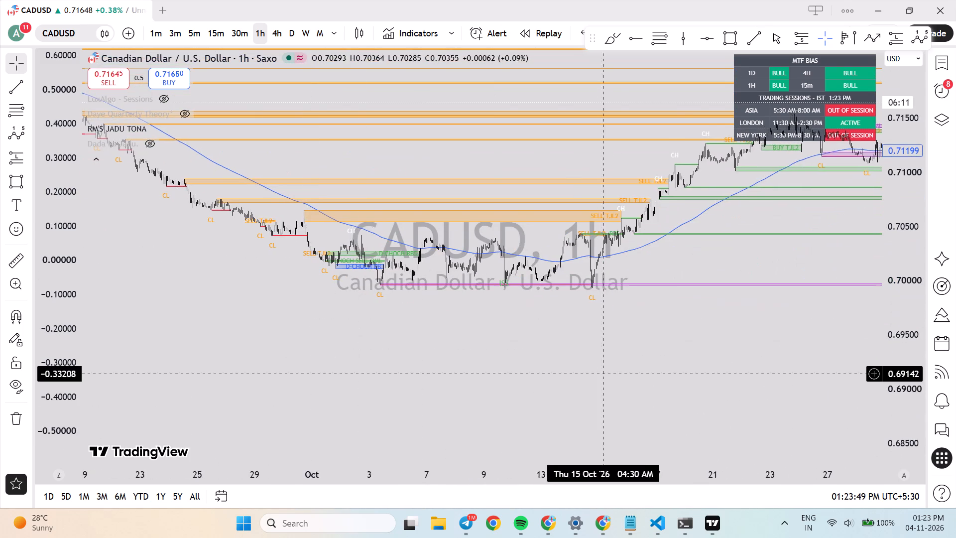
left_click_drag(550, 374, 505, 376)
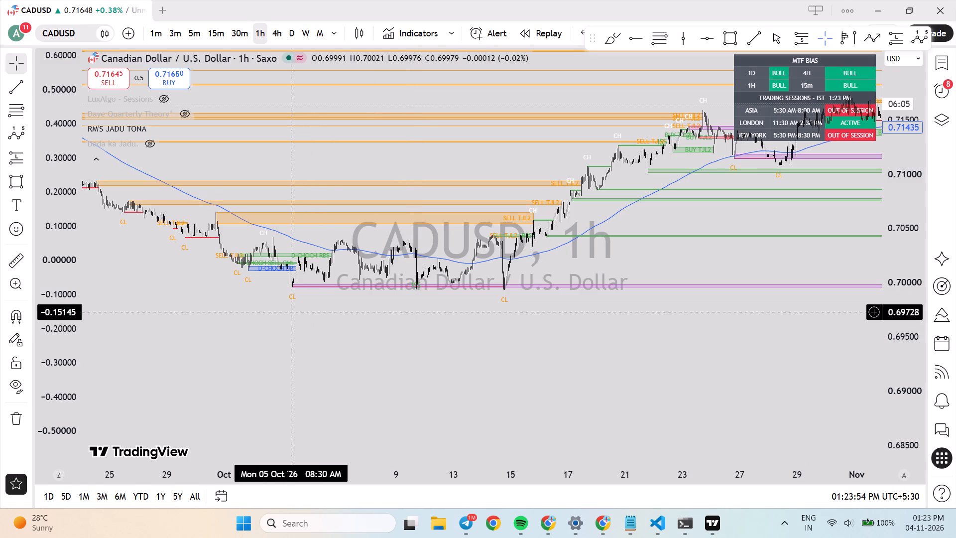
left_click_drag(776, 252, 411, 430)
left_click_drag(896, 380, 842, 10)
left_click_drag(647, 385, 666, 142)
Examine the latest CADUSD 1h swings and the sell zones just above the current price.
scroll(673, 172, "up", 5)
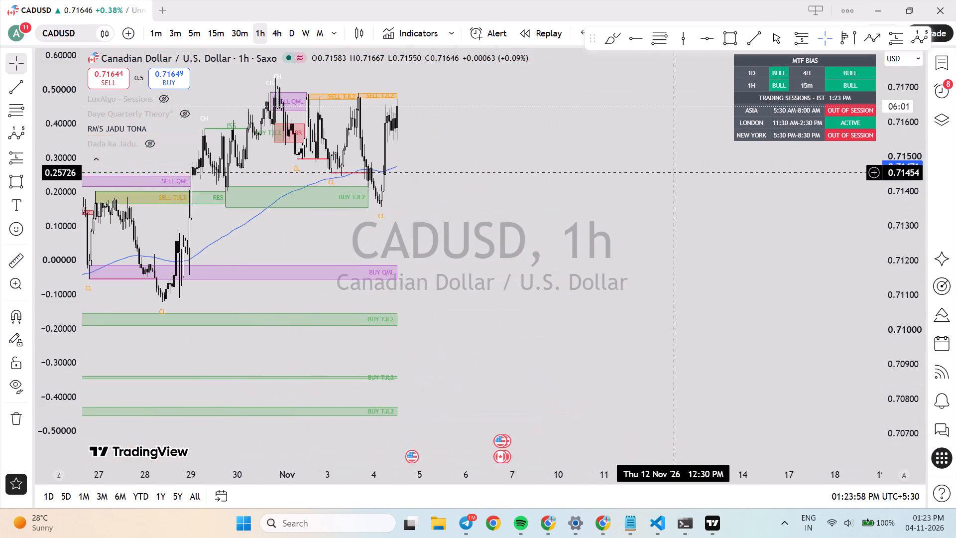
scroll(672, 173, "up", 4)
left_click_drag(517, 286, 707, 363)
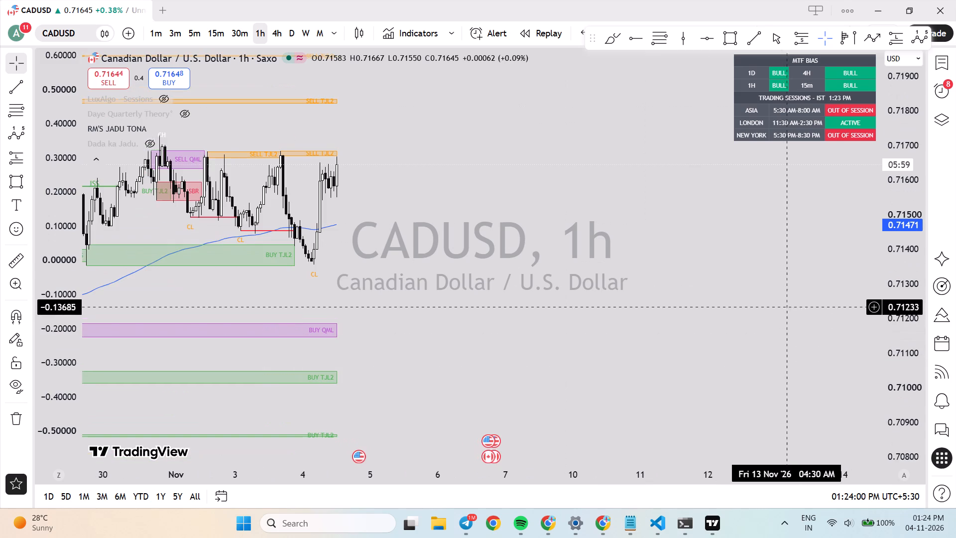
left_click_drag(578, 237, 778, 326)
left_click_drag(904, 383, 853, 89)
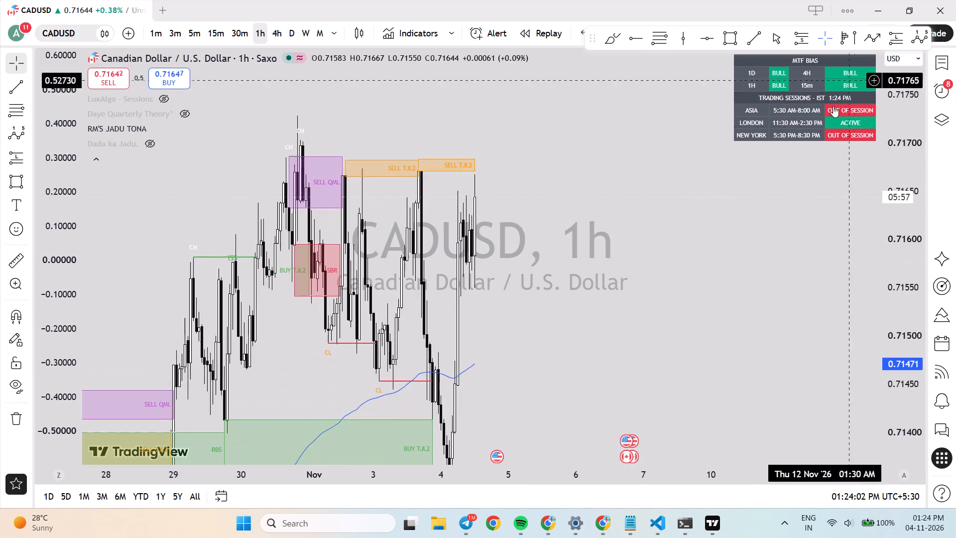
left_click_drag(692, 238, 720, 298)
scroll(720, 299, "up", 3)
left_click_drag(645, 320, 774, 229)
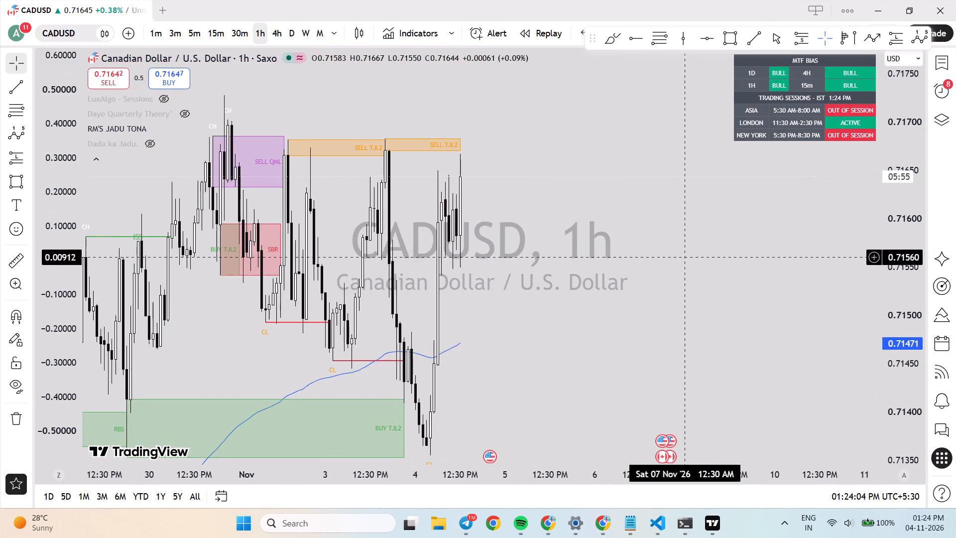
Mark the CADUSD sell zone at the 3 November high with a red-filled rectangle from about 0.71683 to 0.71667, extending to 4 November.
left_click(737, 37)
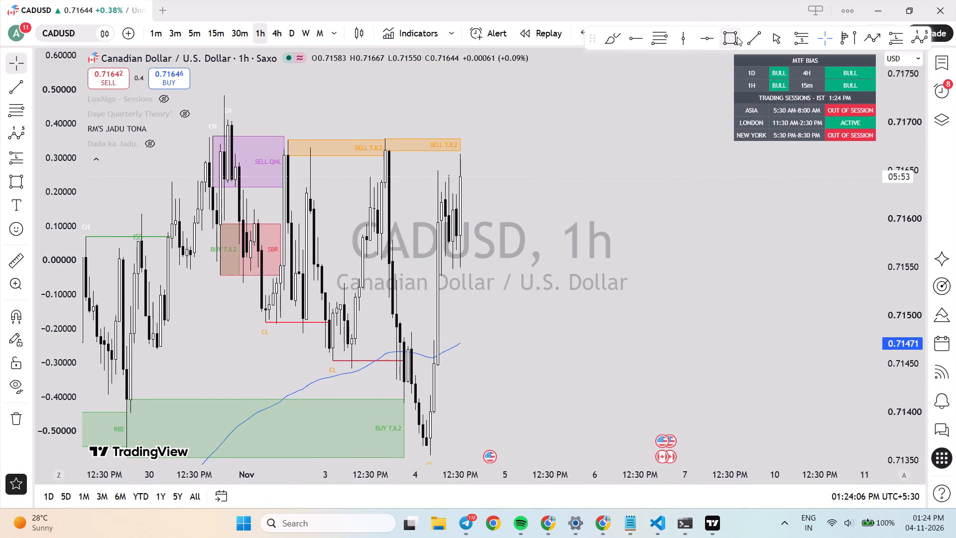
left_click(384, 138)
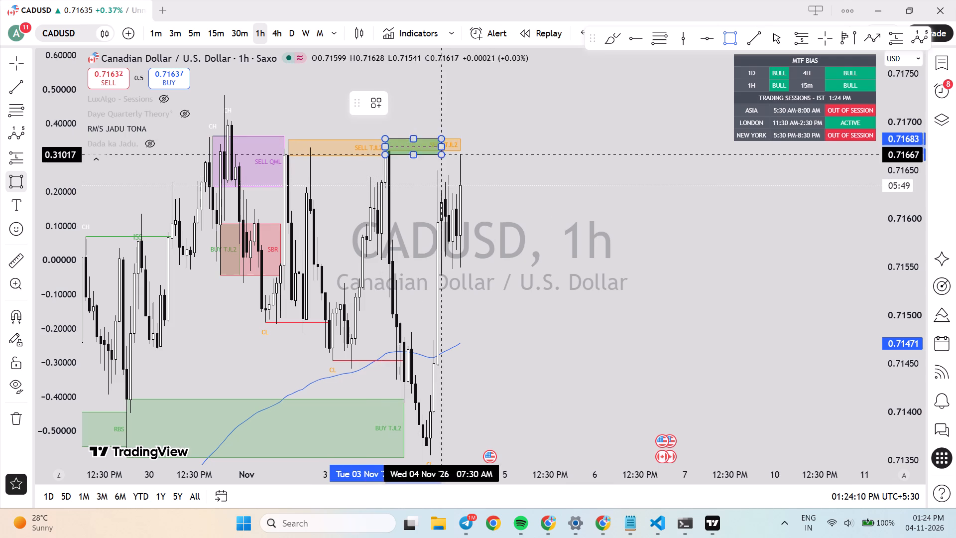
left_click(477, 153)
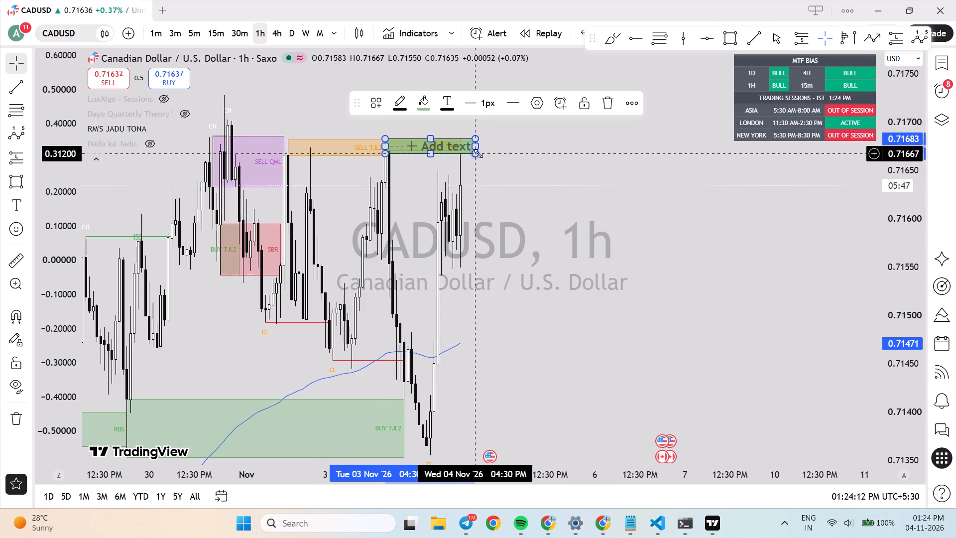
left_click(418, 103)
left_click(424, 142)
left_click(558, 220)
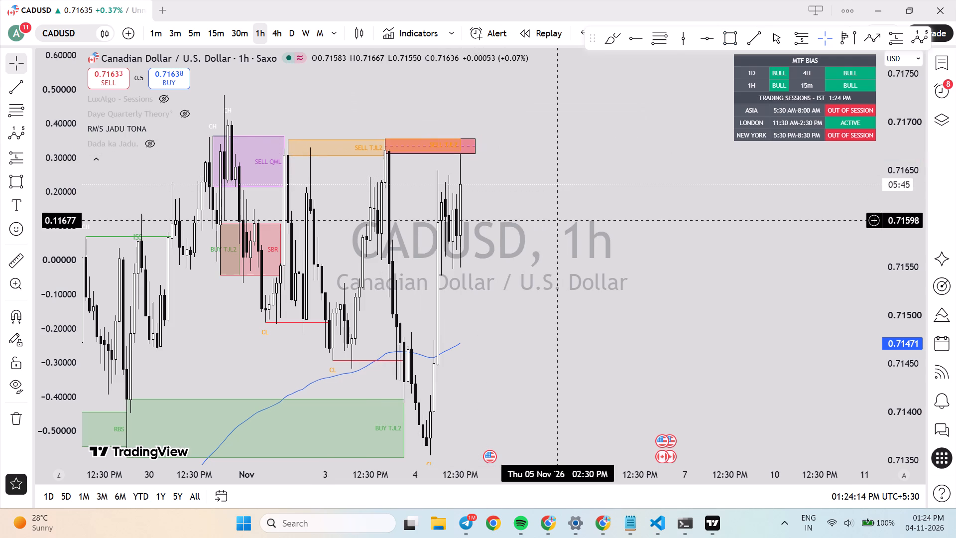
Examine the CADUSD 15m price action around the newly marked red sell zone at the 3 November high.
left_click(210, 33)
scroll(228, 128, "down", 4)
scroll(231, 163, "up", 3)
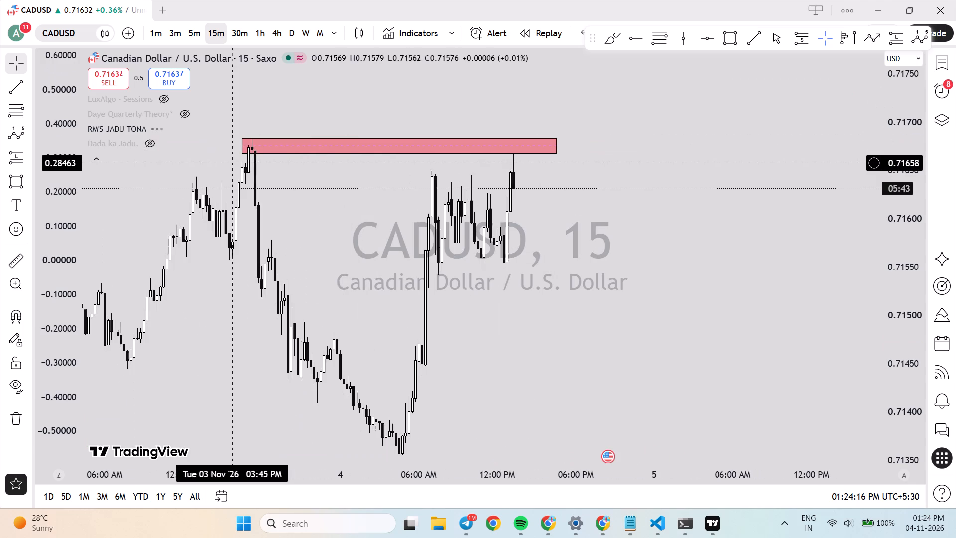
left_click_drag(301, 192, 317, 266)
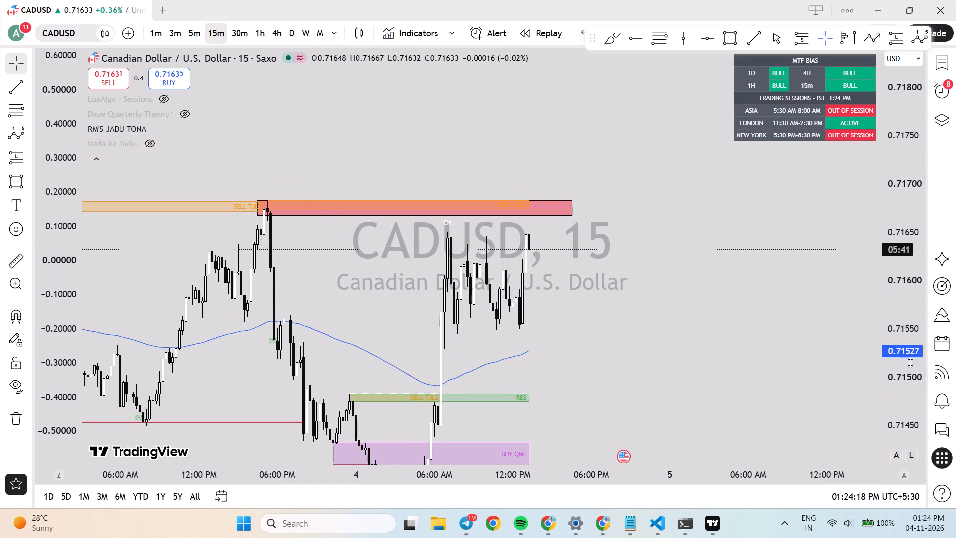
left_click_drag(910, 362, 884, 148)
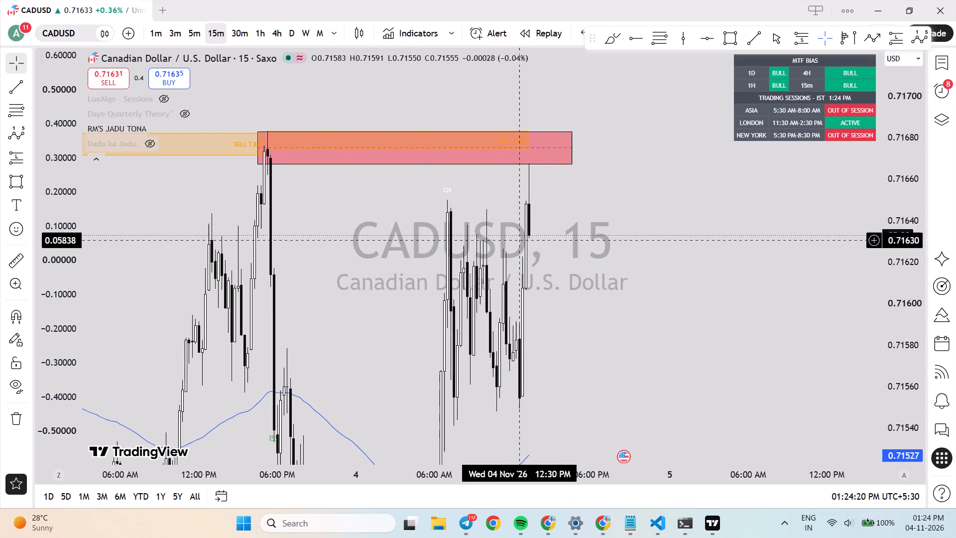
scroll(338, 196, "down", 1)
left_click_drag(380, 206, 458, 228)
left_click_drag(903, 181, 899, 295)
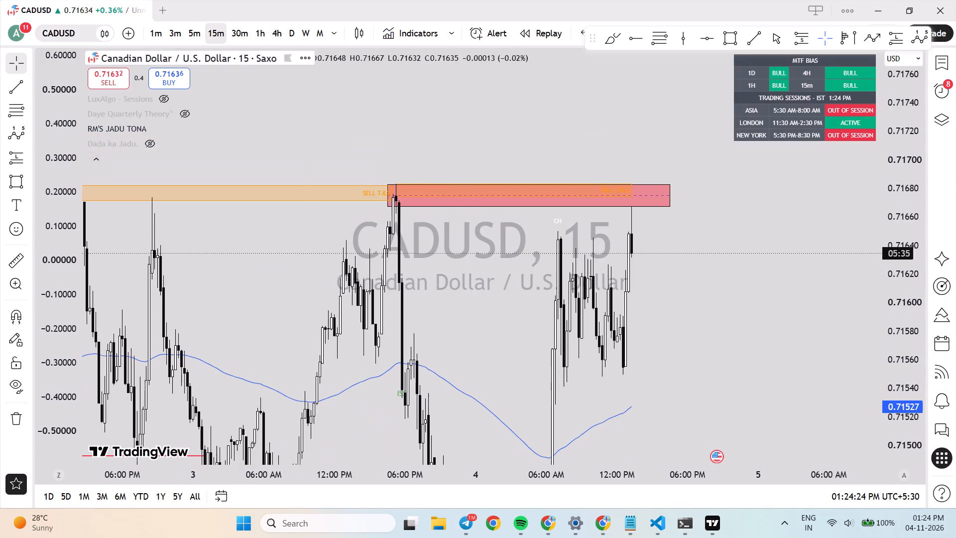
Check CADUSD on 1m, and examine the 5m zones and swings from 3 November up to the red sell zone.
left_click(156, 33)
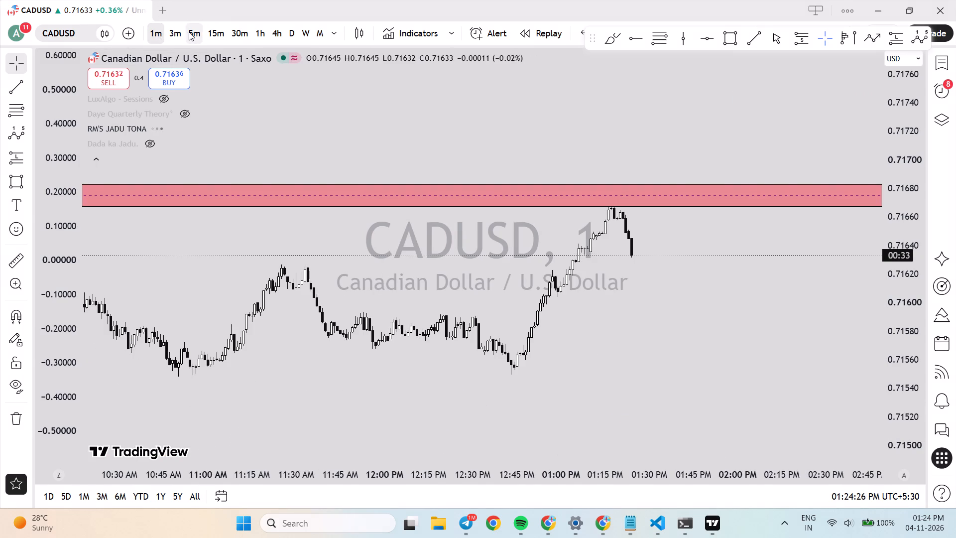
left_click(191, 32)
left_click_drag(904, 204, 917, 326)
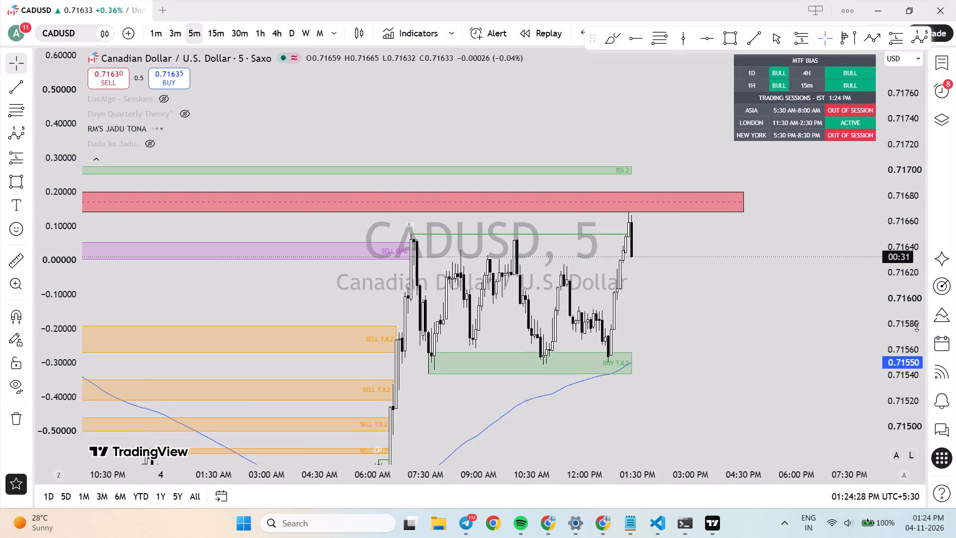
left_click_drag(917, 326, 912, 362)
scroll(630, 278, "down", 7)
left_click_drag(893, 371, 891, 299)
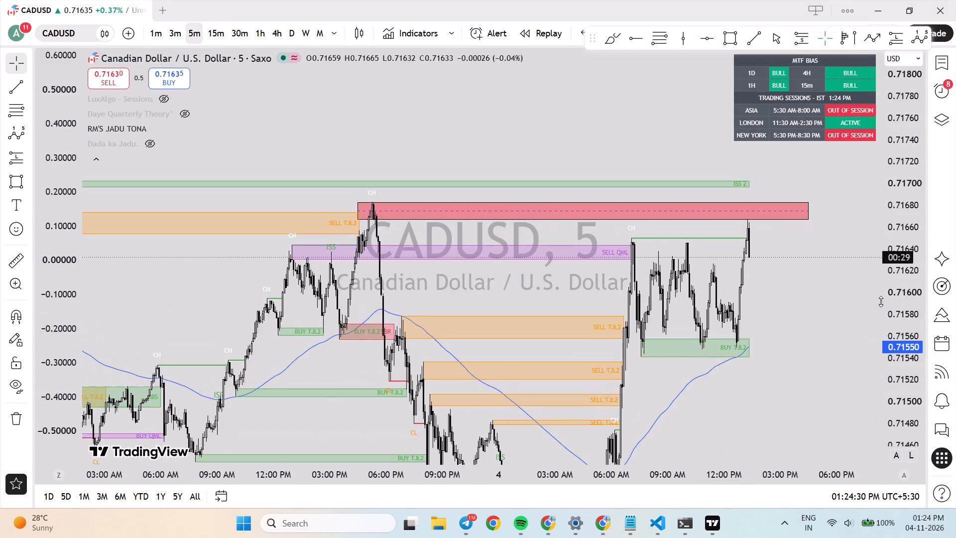
scroll(829, 325, "up", 2)
left_click_drag(810, 346, 805, 341)
left_click_drag(802, 344, 804, 223)
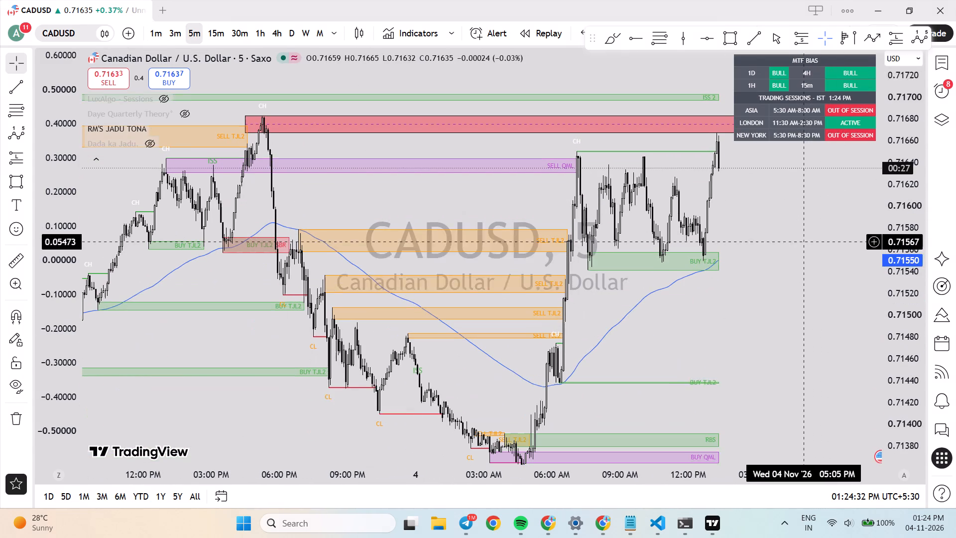
left_click_drag(804, 223, 804, 221)
left_click_drag(707, 304, 735, 269)
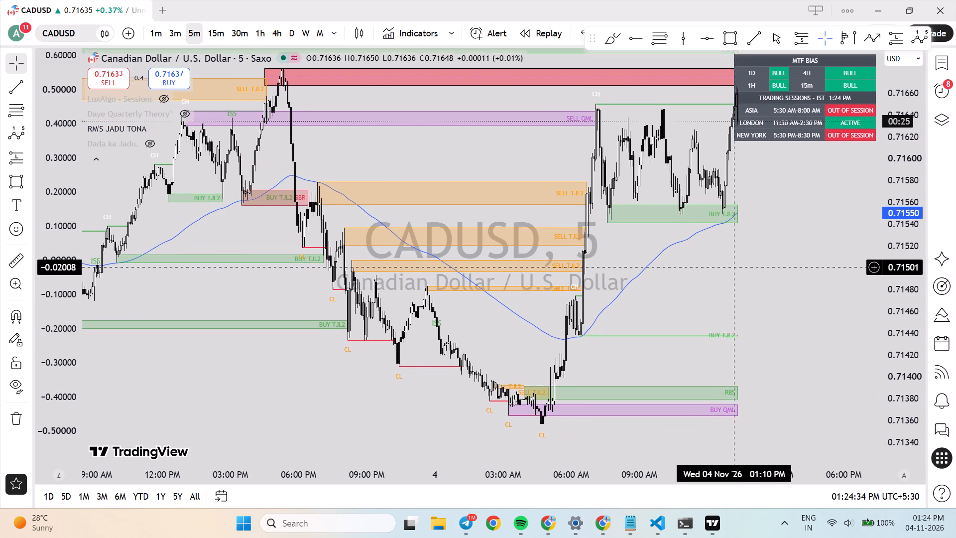
left_click_drag(735, 269, 713, 308)
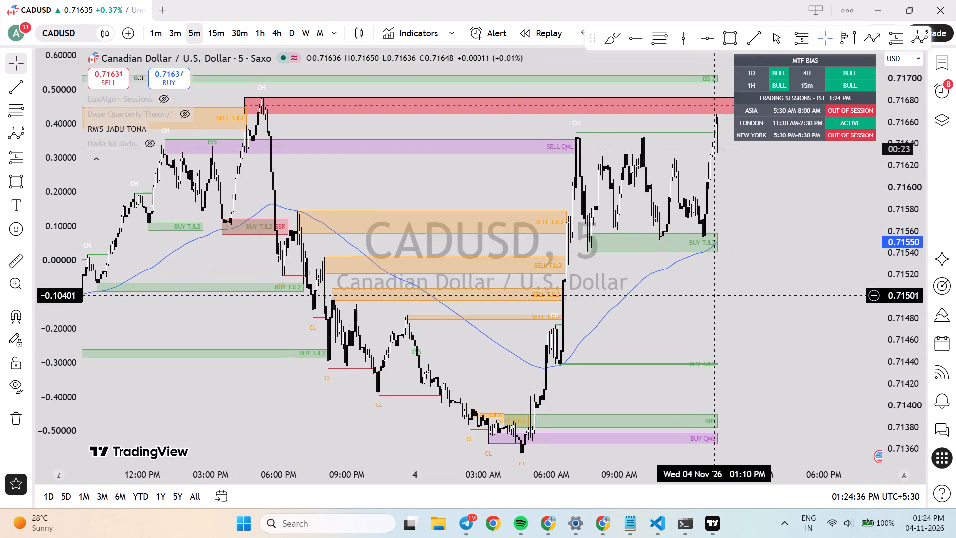
left_click_drag(713, 308, 716, 344)
scroll(515, 337, "up", 1)
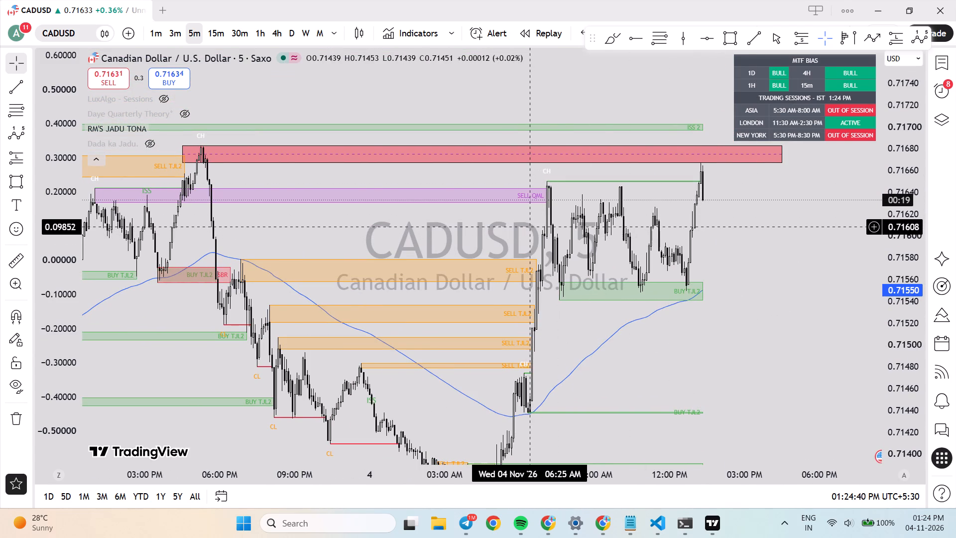
left_click_drag(899, 157, 909, 339)
left_click_drag(851, 308, 732, 347)
Switch the chart to XAUUSD and examine the 5m zones and trendline around the current price.
left_click(935, 71)
left_click(858, 112)
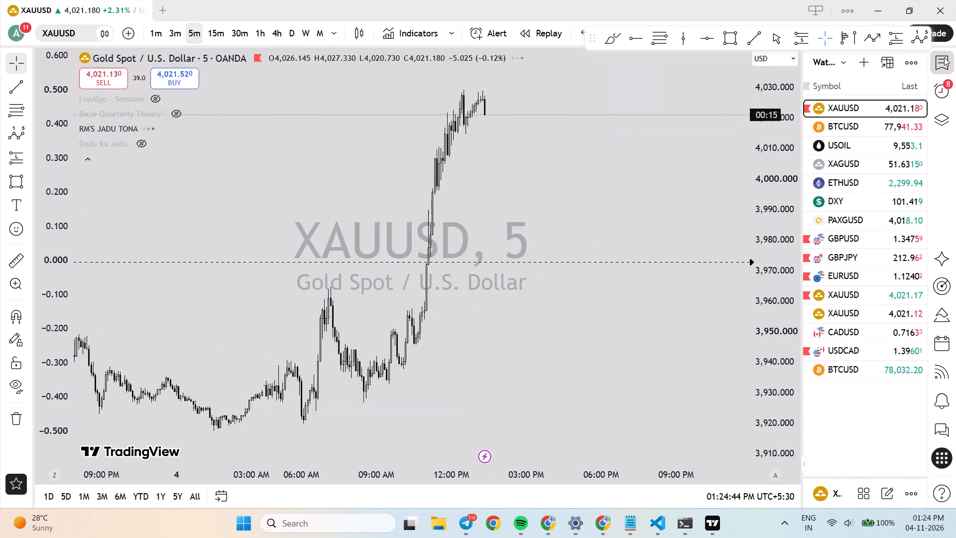
left_click(944, 57)
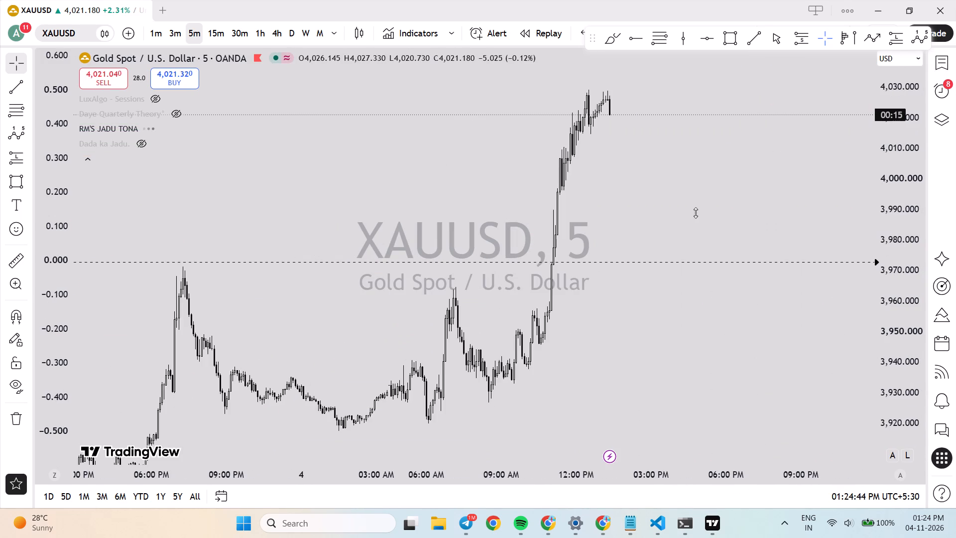
left_click_drag(671, 182, 663, 259)
left_click_drag(910, 345, 876, 77)
left_click_drag(722, 179, 736, 348)
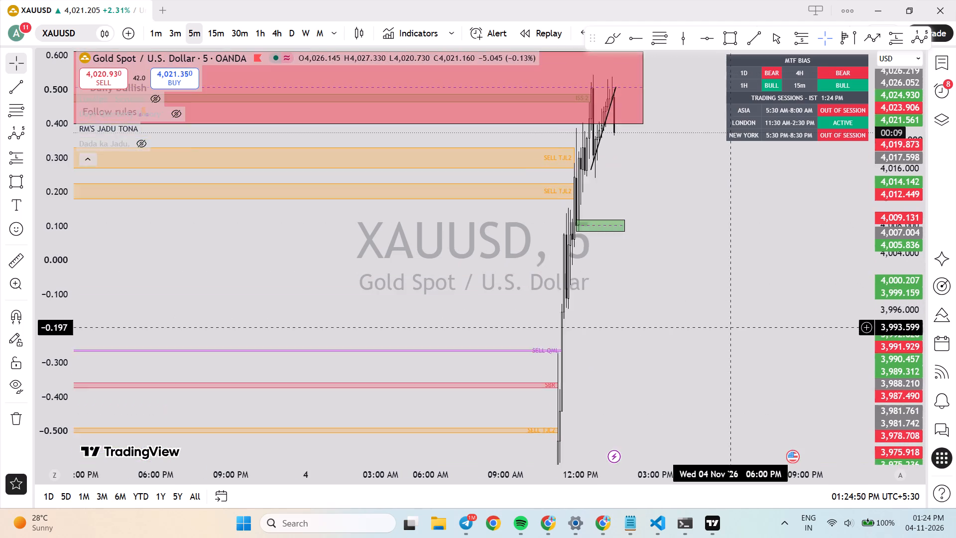
left_click_drag(736, 348, 735, 348)
scroll(710, 310, "up", 5)
left_click_drag(641, 248, 651, 300)
On the XAUUSD 1m chart, extend the end of the green buy zone near 4,008 to about 1:57 PM.
left_click(151, 29)
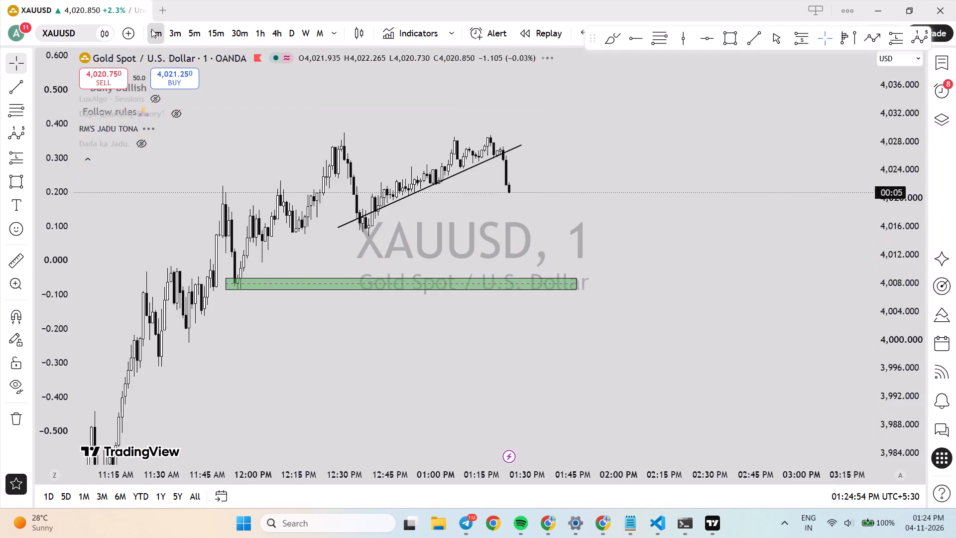
scroll(212, 136, "down", 1)
left_click_drag(902, 286, 887, 208)
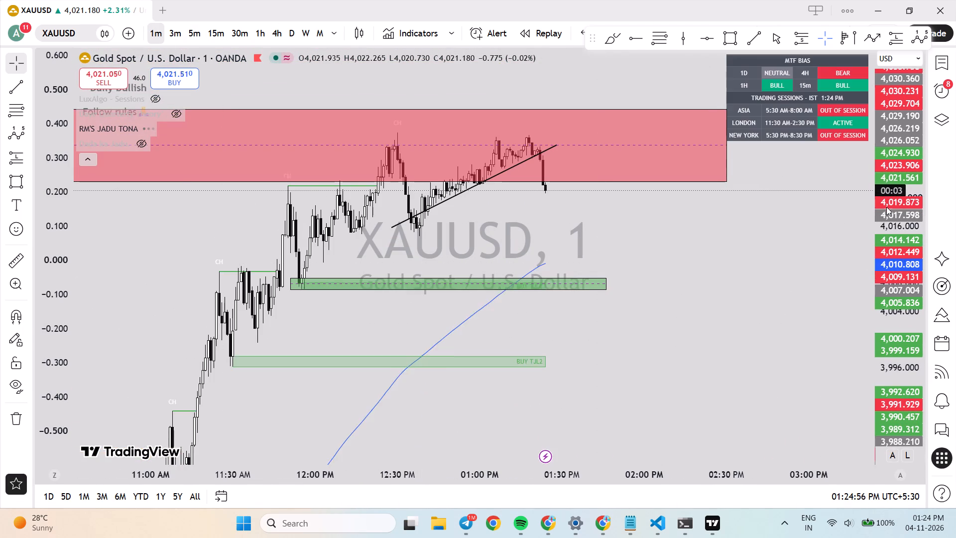
left_click_drag(736, 242, 738, 261)
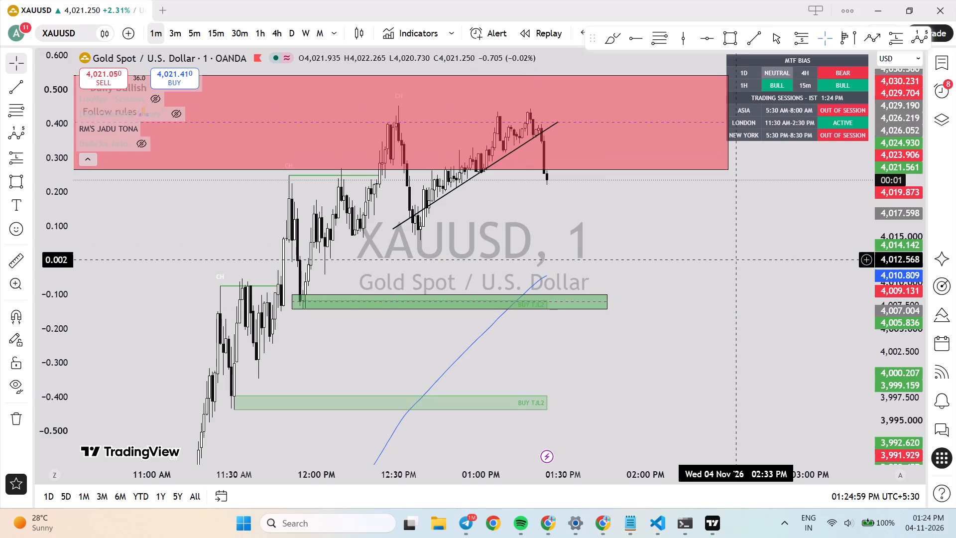
scroll(736, 258, "down", 3)
left_click_drag(899, 167, 899, 206)
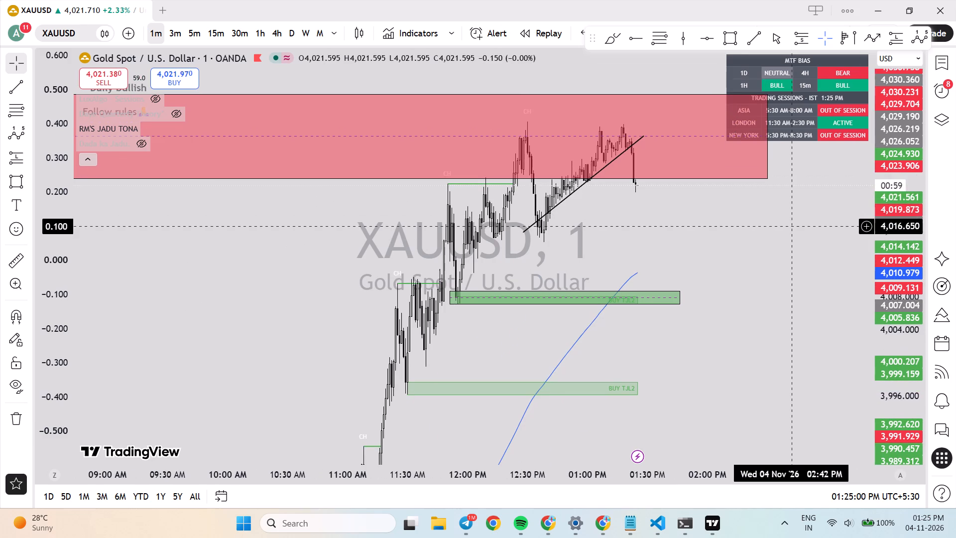
scroll(792, 226, "up", 2)
left_click_drag(638, 296, 664, 296)
left_click(679, 252)
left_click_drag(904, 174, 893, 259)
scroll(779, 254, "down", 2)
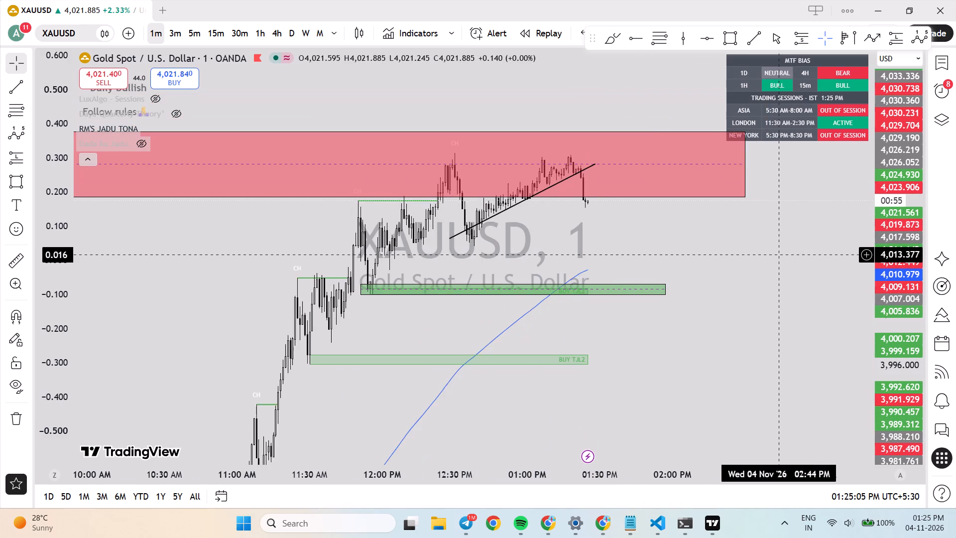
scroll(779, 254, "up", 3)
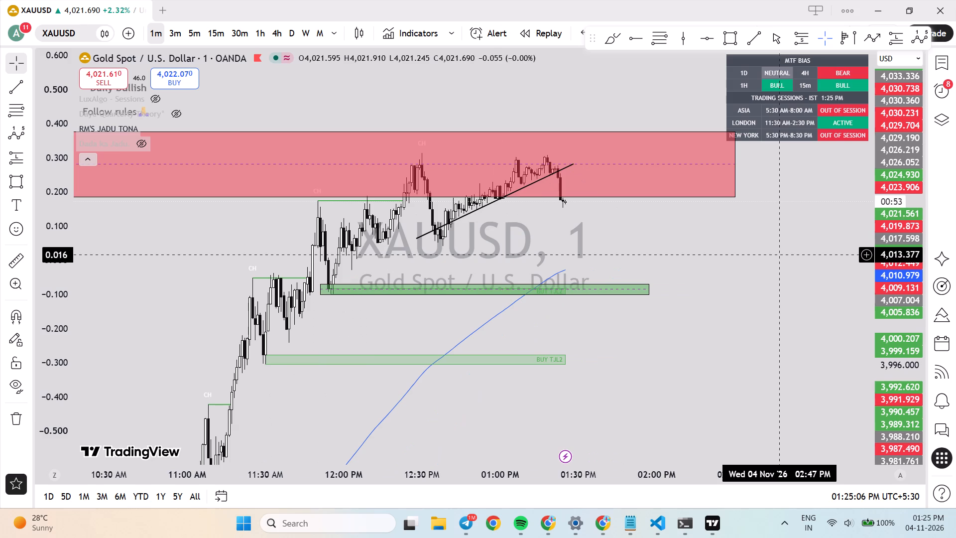
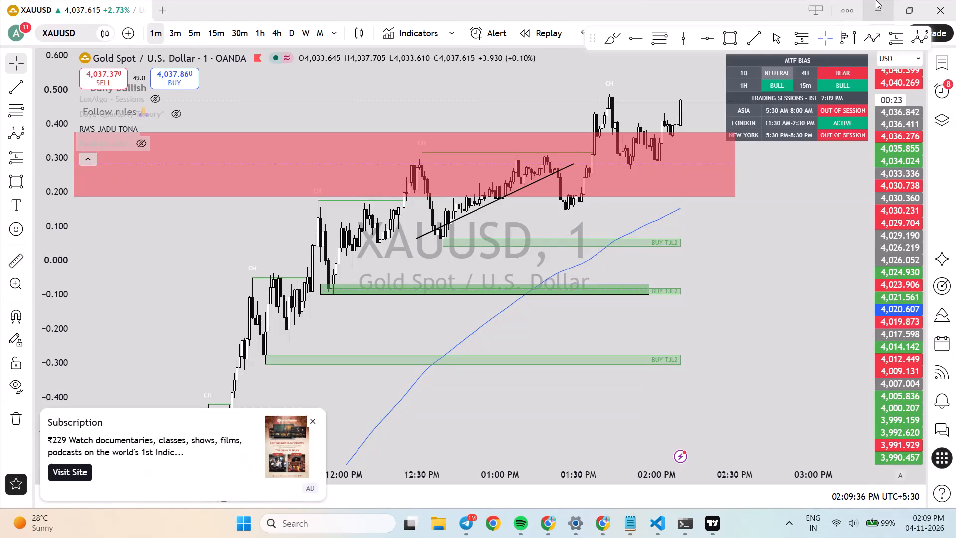
Switch from the XAUUSD chart to the open Google Chrome window.
left_click(550, 523)
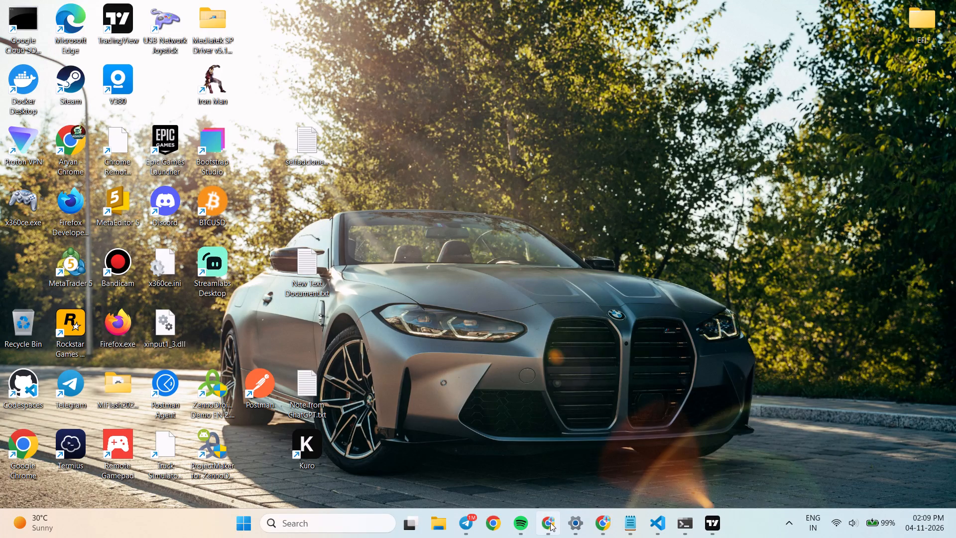
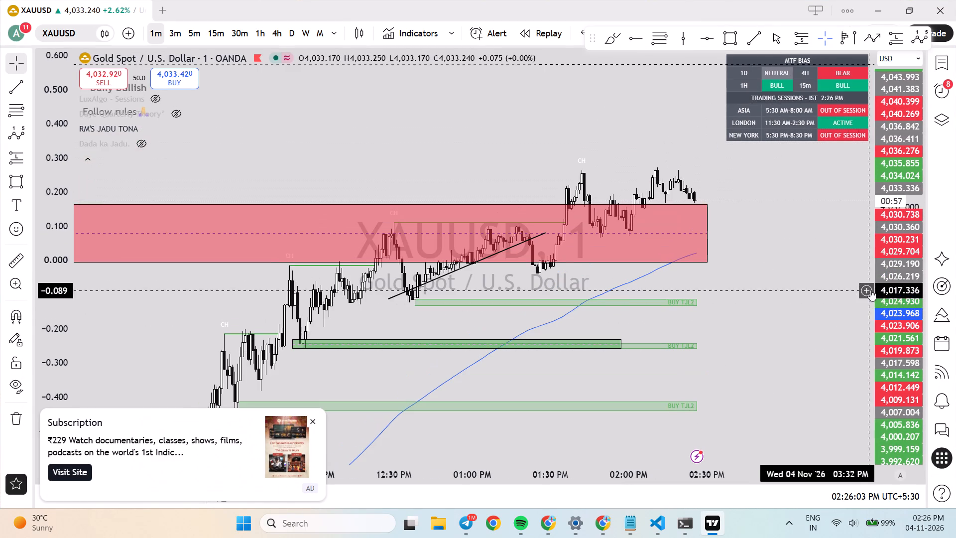
Move the green buy zone up to about 4,014.5–4,016.1, starting at 12:34 PM, and extend its end to about 2:52 PM.
left_click_drag(888, 340, 881, 238)
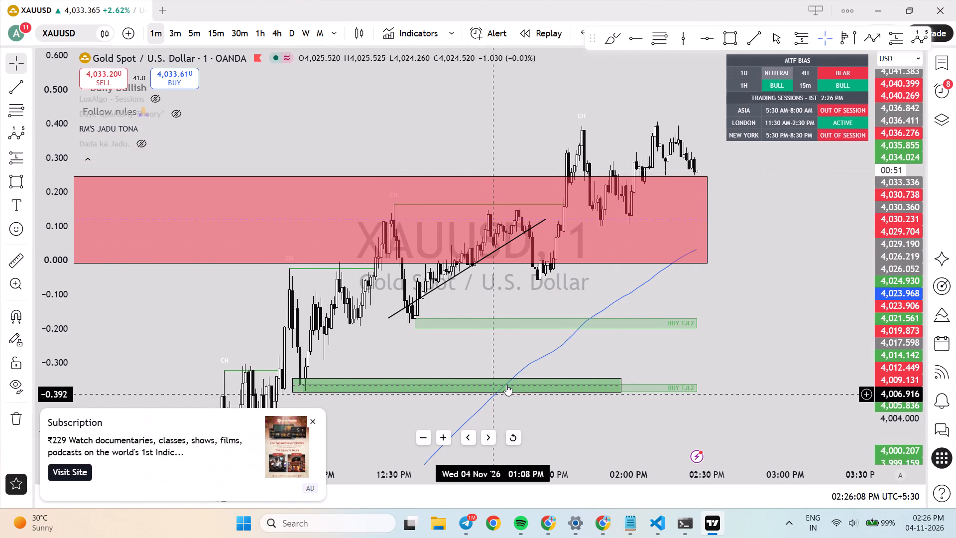
left_click_drag(509, 383, 621, 321)
left_click_drag(901, 417, 877, 296)
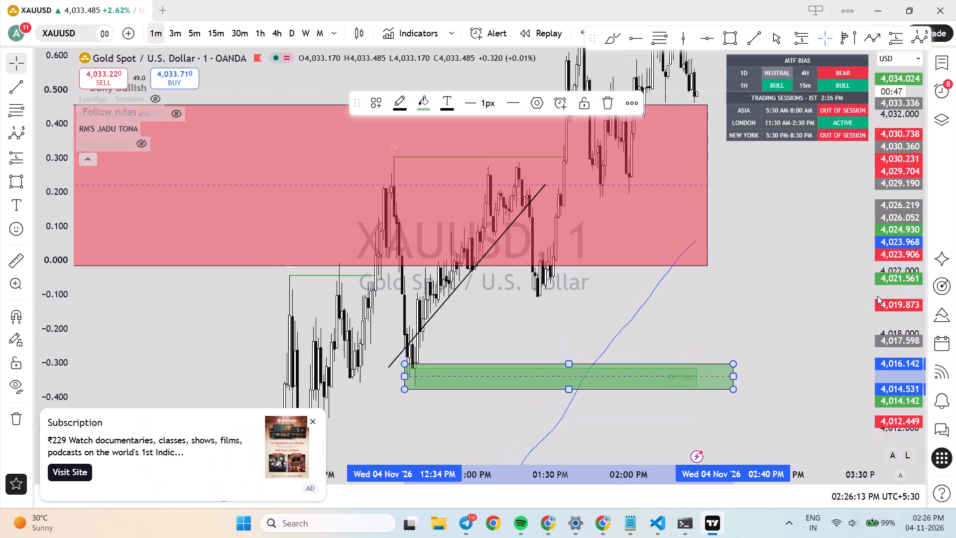
left_click(773, 352)
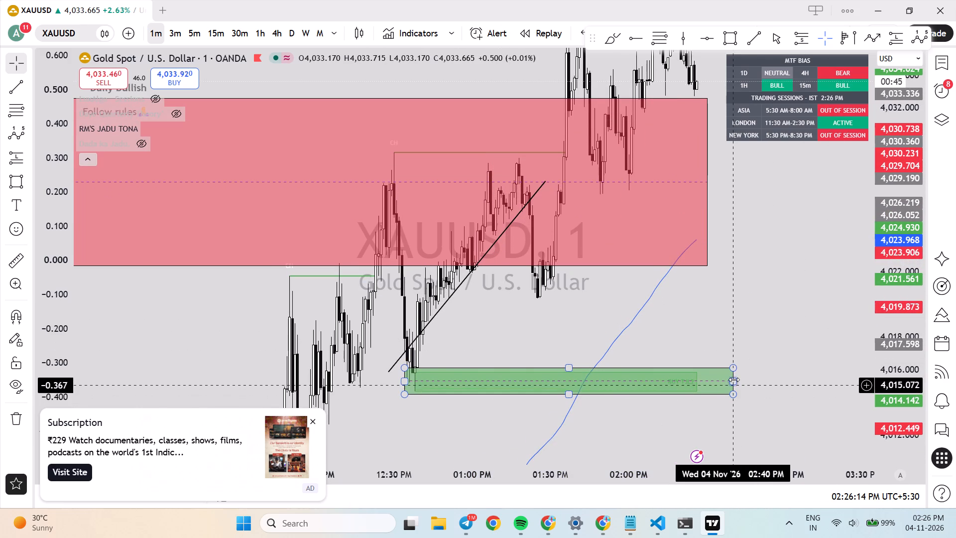
left_click_drag(734, 380, 766, 376)
left_click(777, 326)
Check XAUUSD on 5m, and examine the 1h supply and demand zones above and below the current price.
left_click_drag(886, 248, 881, 405)
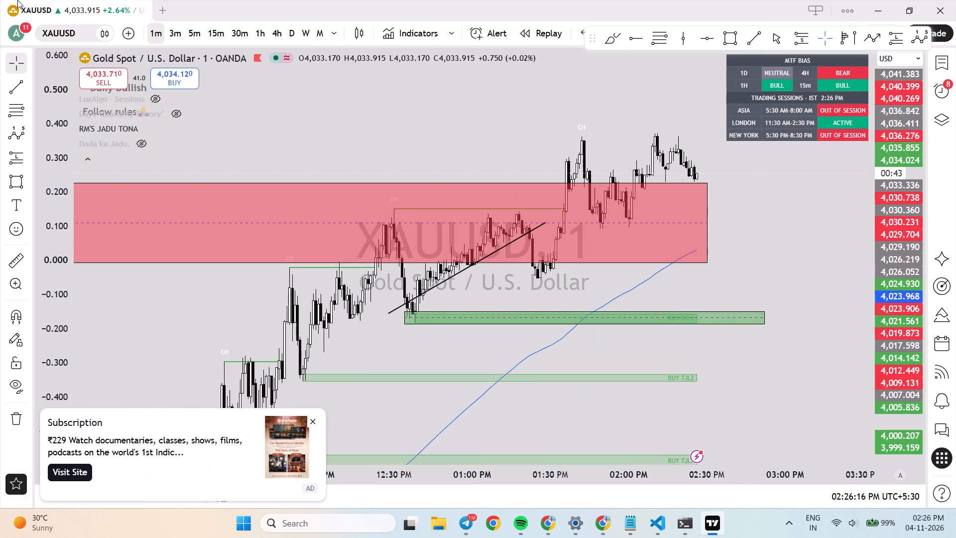
left_click(188, 27)
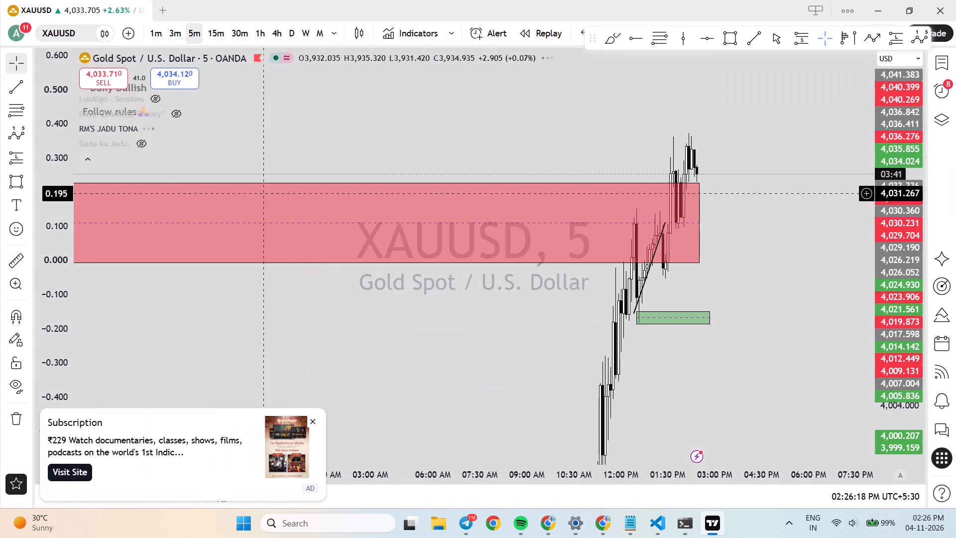
scroll(330, 239, "up", 2)
left_click(276, 31)
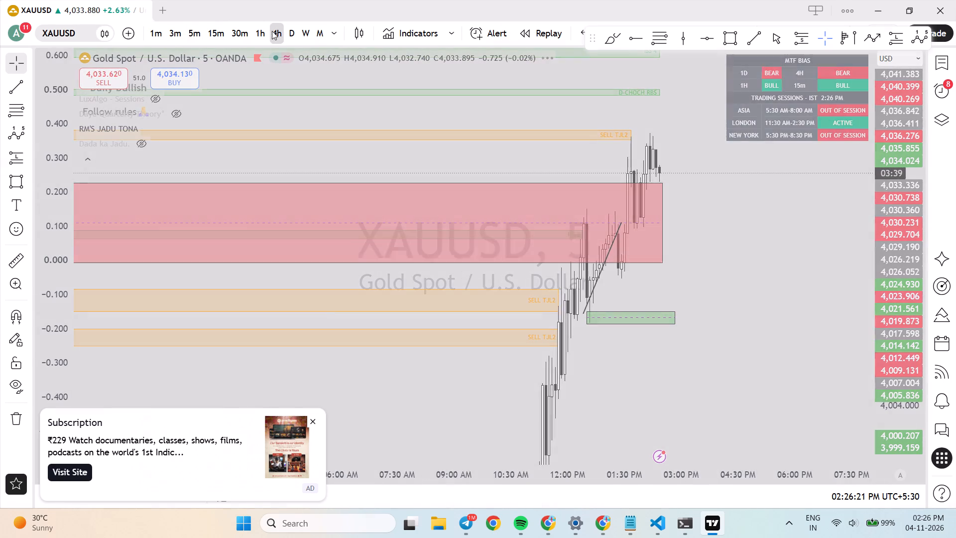
left_click(267, 33)
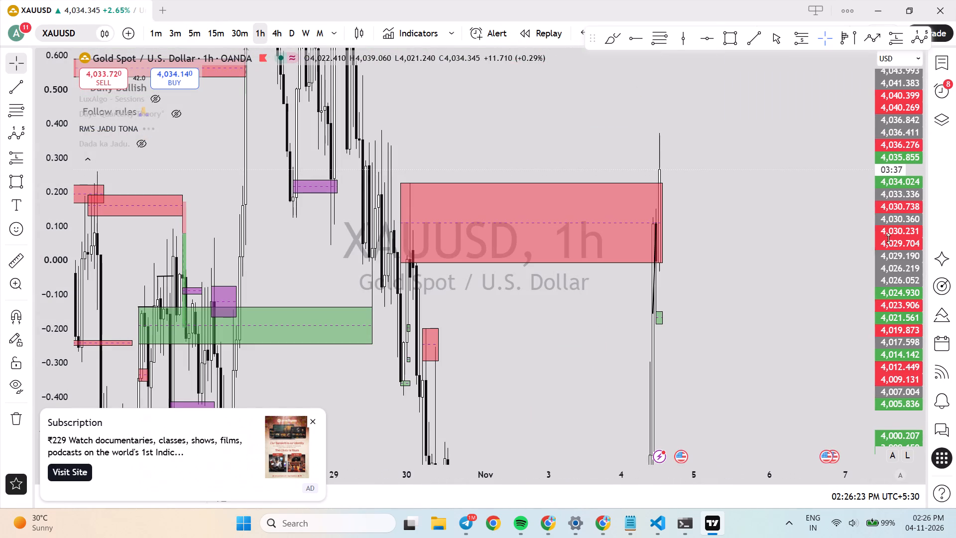
left_click_drag(894, 194, 894, 343)
scroll(808, 306, "up", 1)
left_click_drag(900, 223, 901, 253)
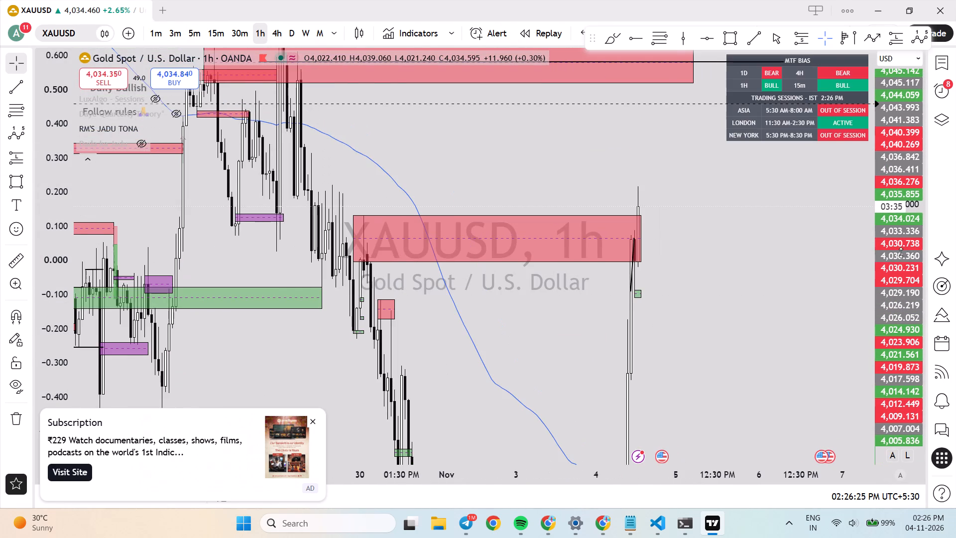
left_click_drag(901, 253, 900, 270)
scroll(689, 290, "down", 1)
left_click_drag(884, 183, 886, 192)
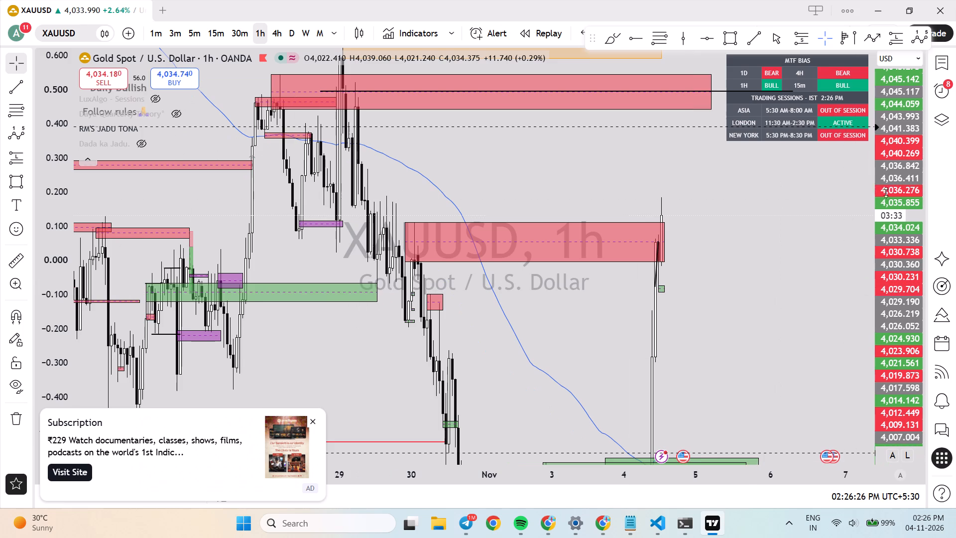
left_click_drag(886, 192, 881, 283)
left_click_drag(705, 280, 709, 264)
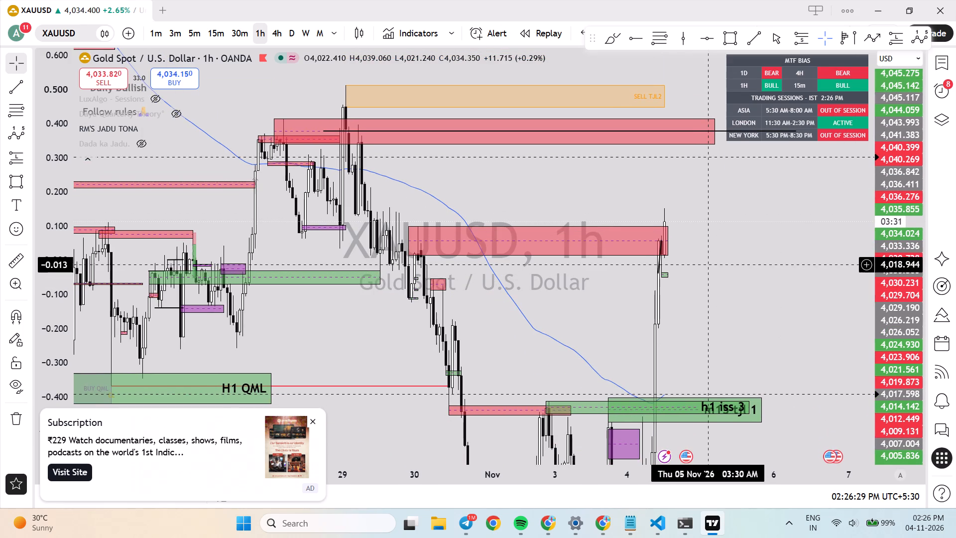
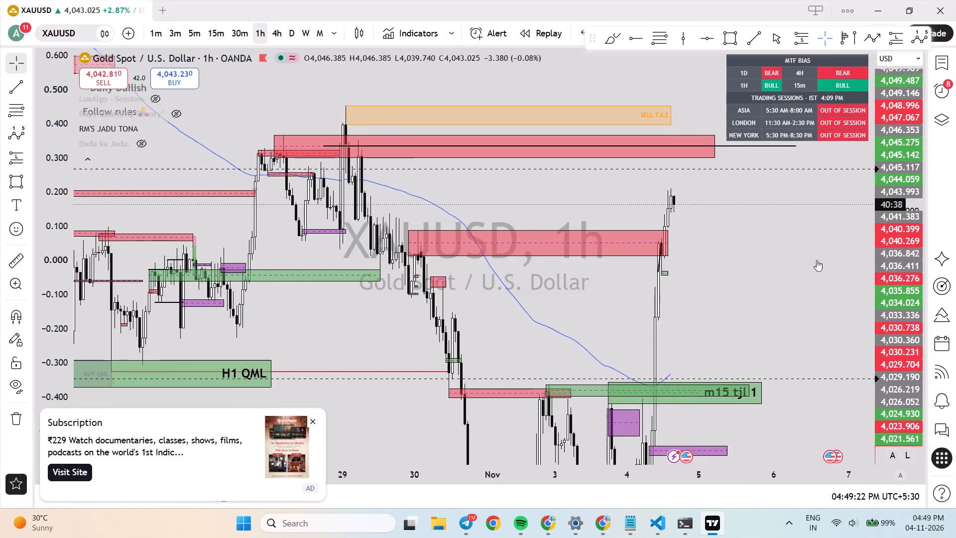
Draw a rectangle zone on the 1h XAUUSD chart from 29 Oct 11:30 PM to 5 Nov 2:30 PM, at about 4,005.4–4,008.5.
scroll(810, 260, "down", 1)
scroll(798, 263, "up", 2)
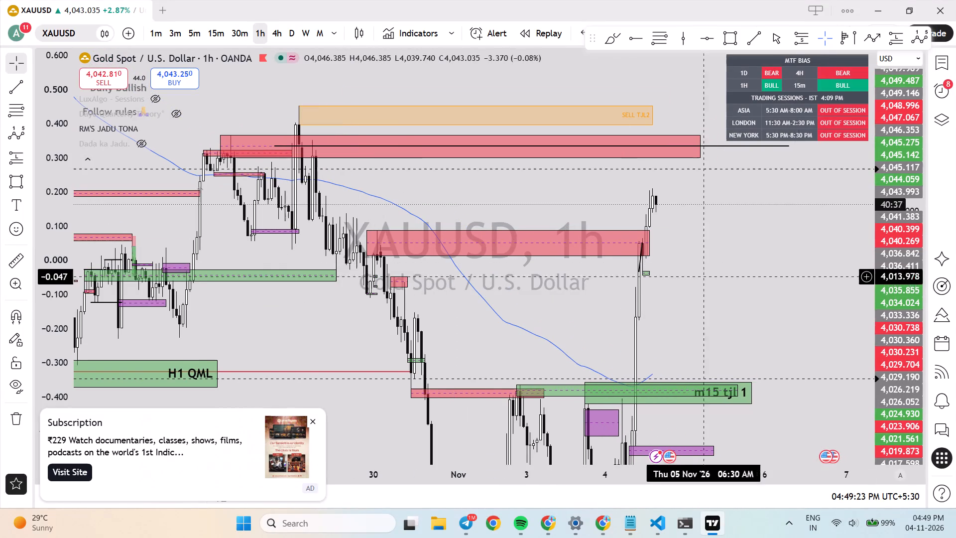
left_click(315, 421)
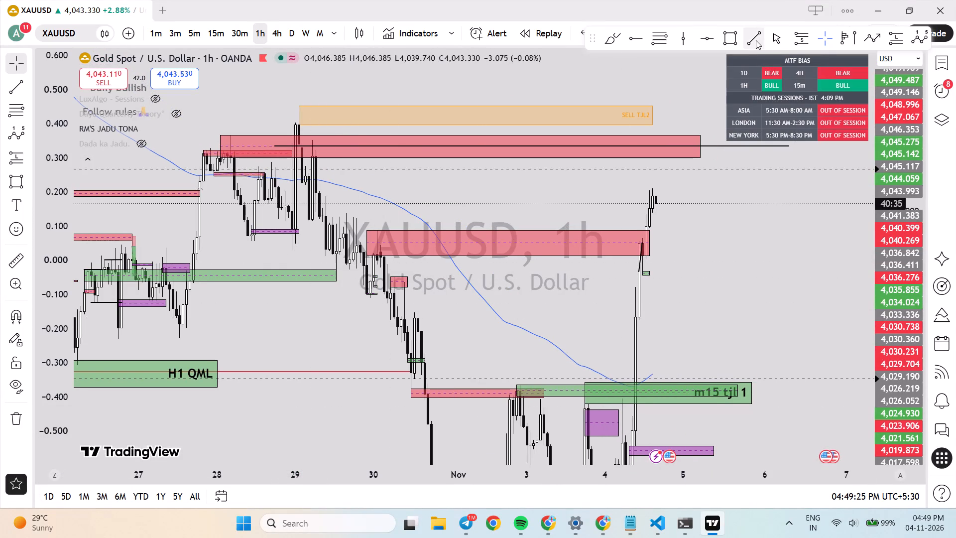
left_click(734, 38)
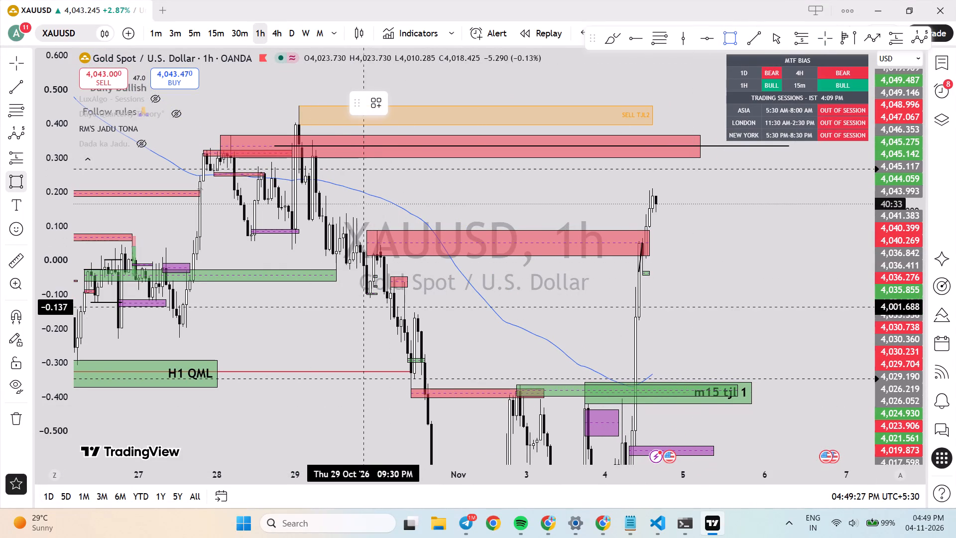
left_click(370, 299, "ctrl")
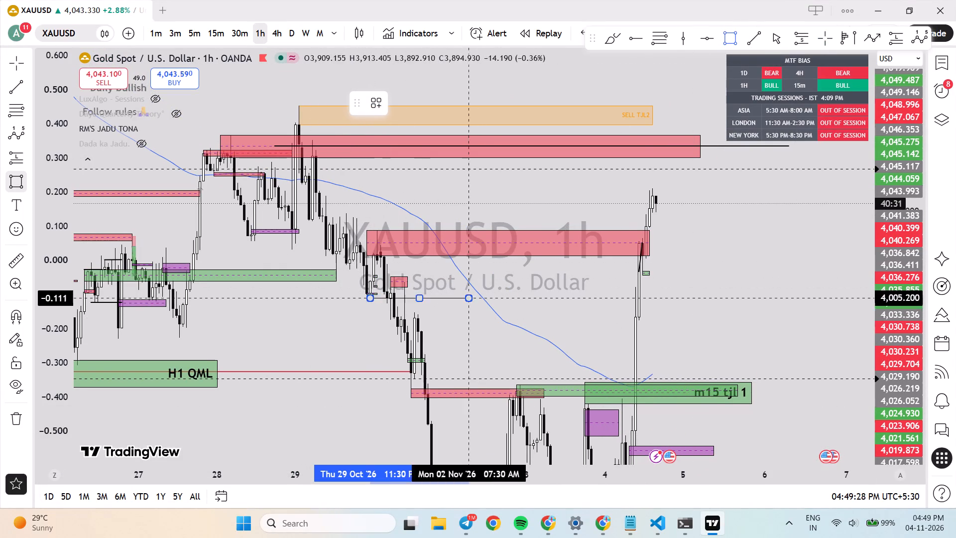
left_click(730, 290)
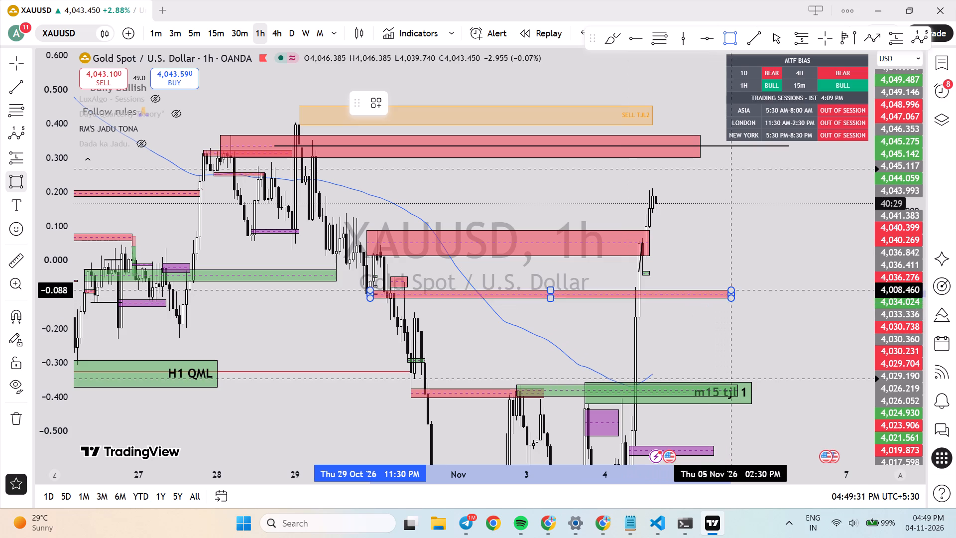
left_click(755, 298)
Move the new zone's start back to 29 Oct 7:30 PM and lower its upper edge to about 4,007.6.
left_click_drag(899, 388, 847, 77)
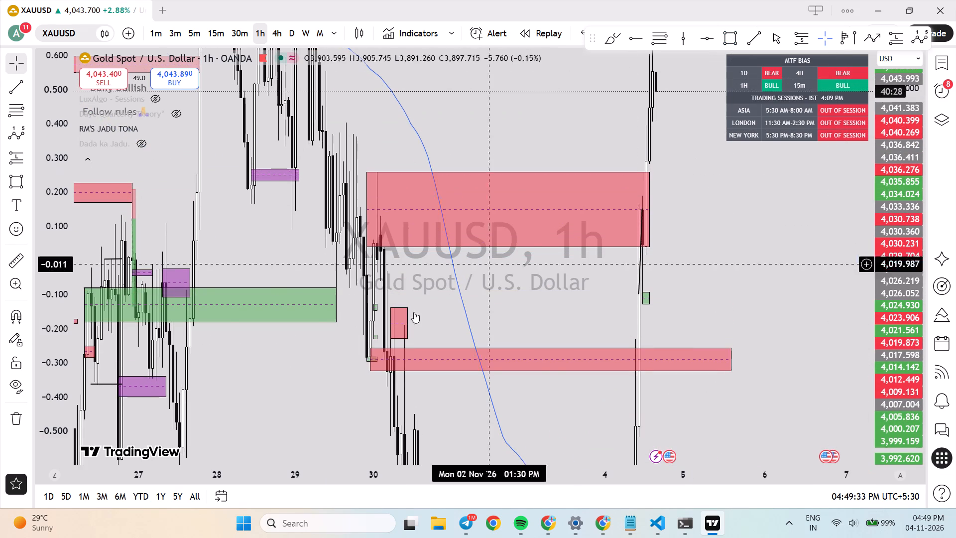
left_click_drag(371, 359, 353, 355)
left_click_drag(354, 347, 360, 355)
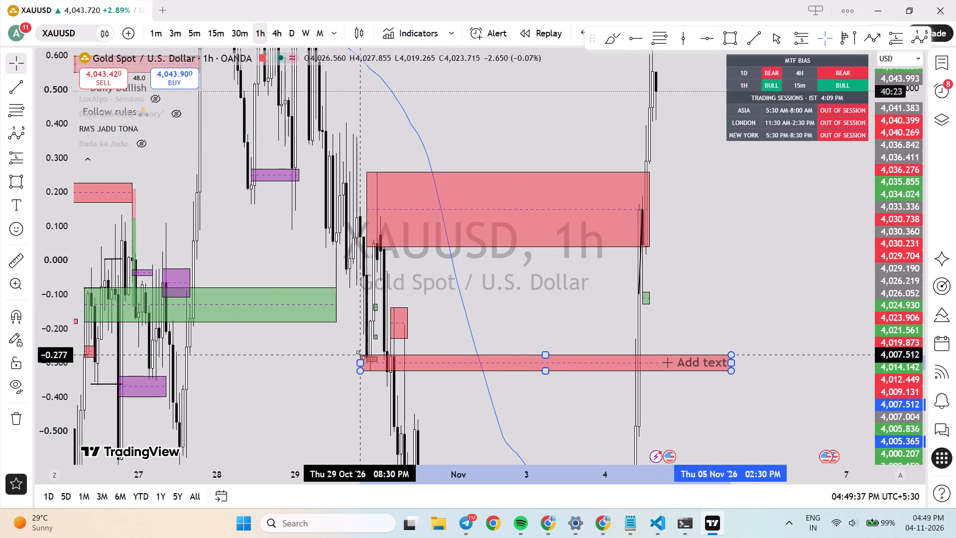
left_click_drag(360, 355, 356, 354)
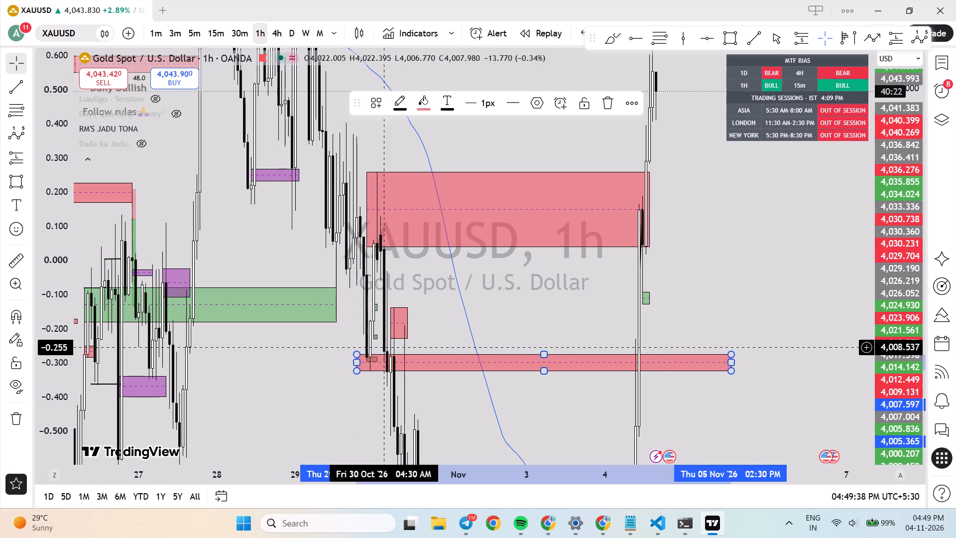
Change the new zone's fill colour to green.
left_click(419, 99)
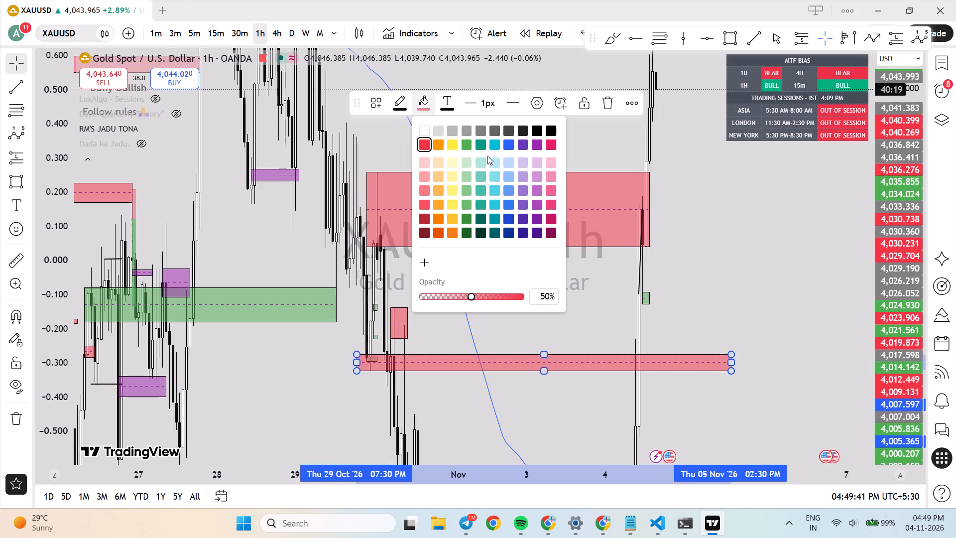
left_click(465, 142)
left_click(840, 275)
Examine the 1h XAUUSD supply and demand zones from late October to 4 November around the current price.
left_click_drag(900, 207, 871, 380)
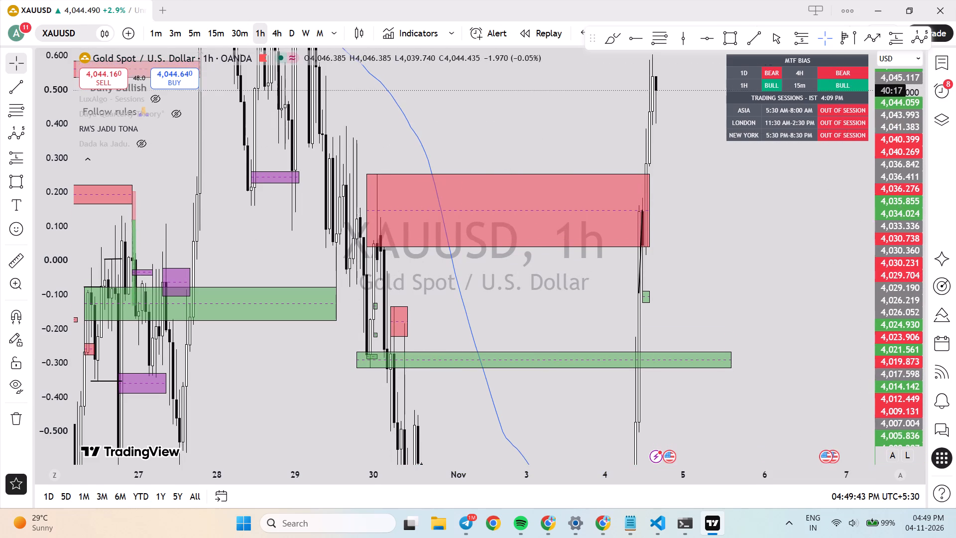
left_click_drag(871, 380, 872, 432)
left_click_drag(909, 258, 916, 315)
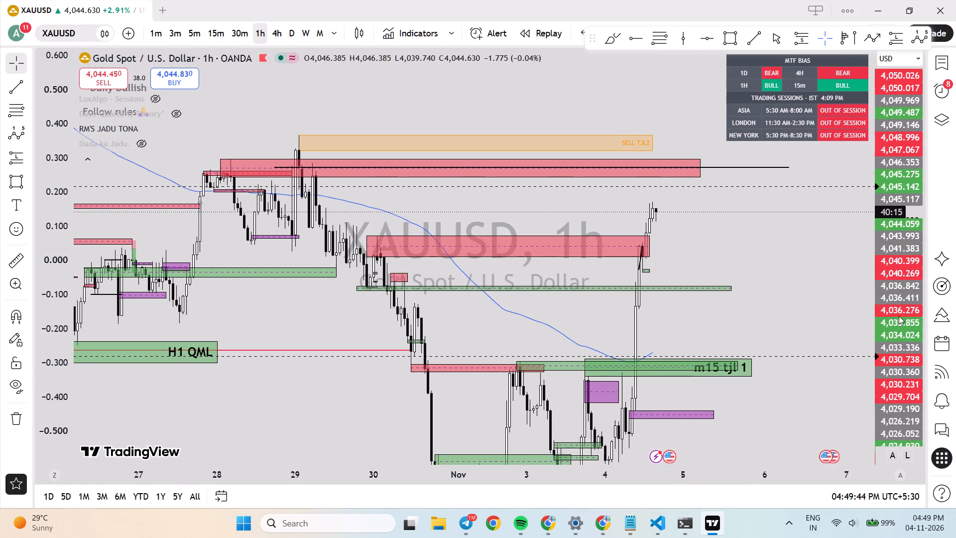
left_click_drag(823, 293, 813, 281)
left_click_drag(886, 263, 900, 336)
scroll(732, 296, "down", 3)
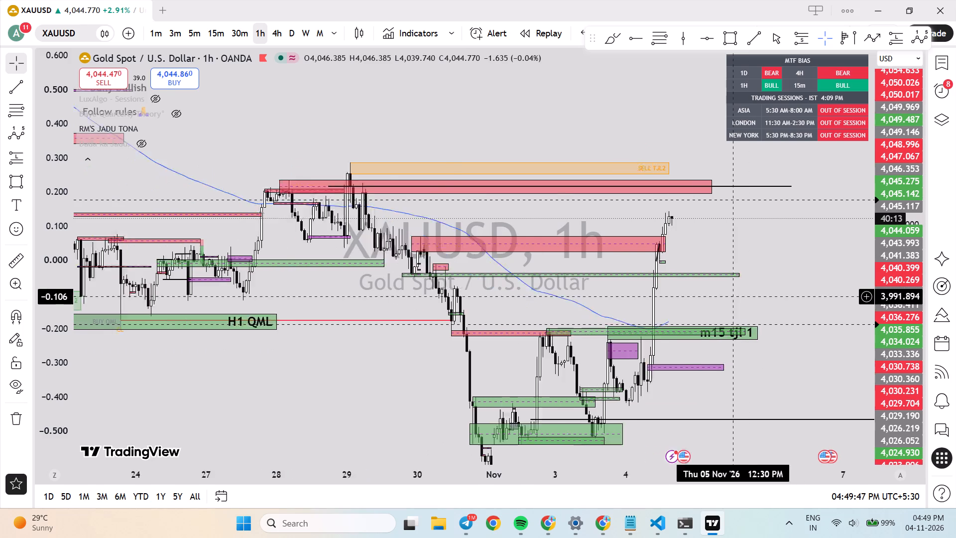
scroll(795, 309, "up", 4)
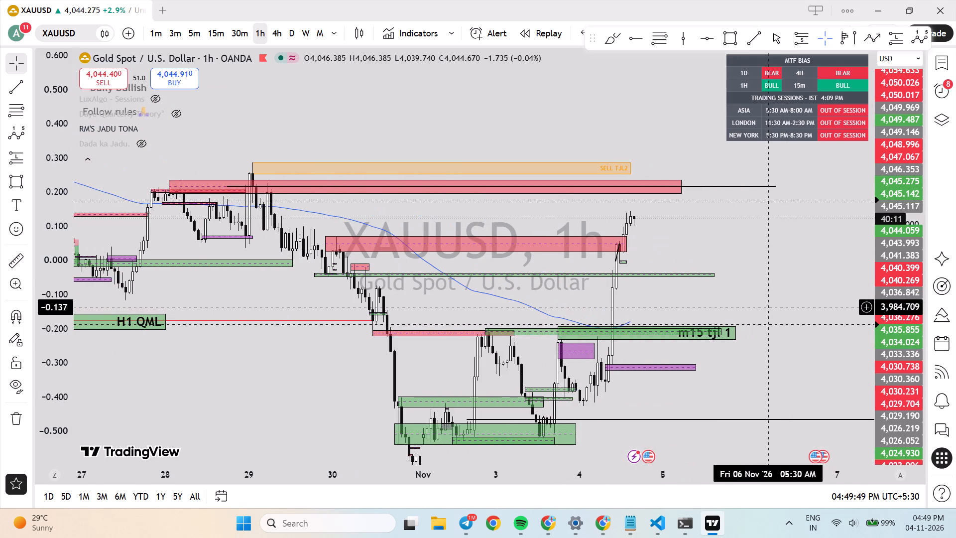
scroll(715, 271, "down", 1)
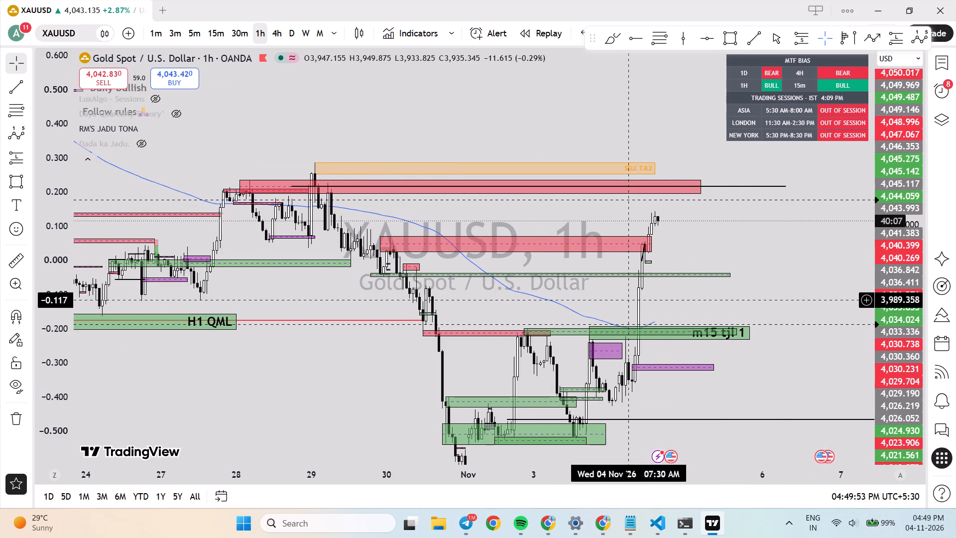
left_click_drag(819, 294, 814, 282)
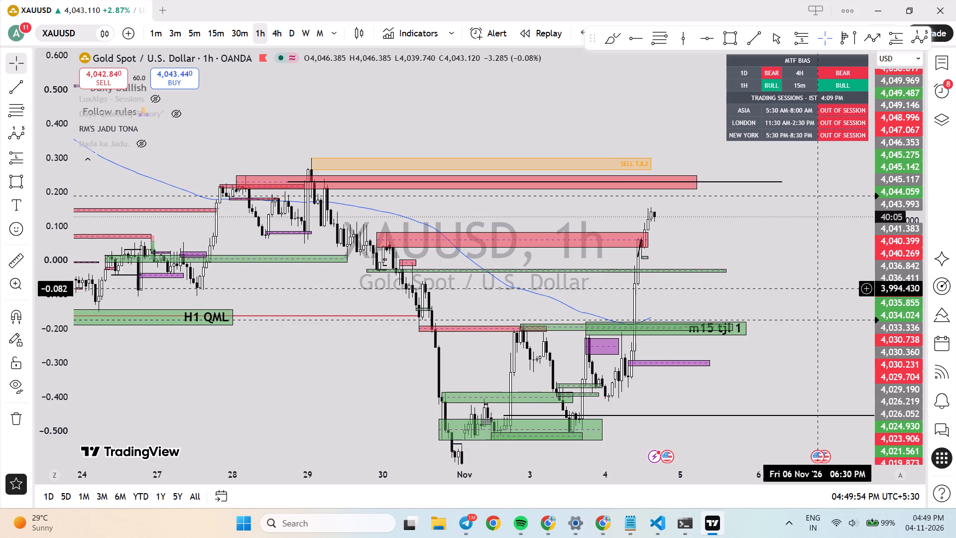
left_click_drag(891, 276, 893, 303)
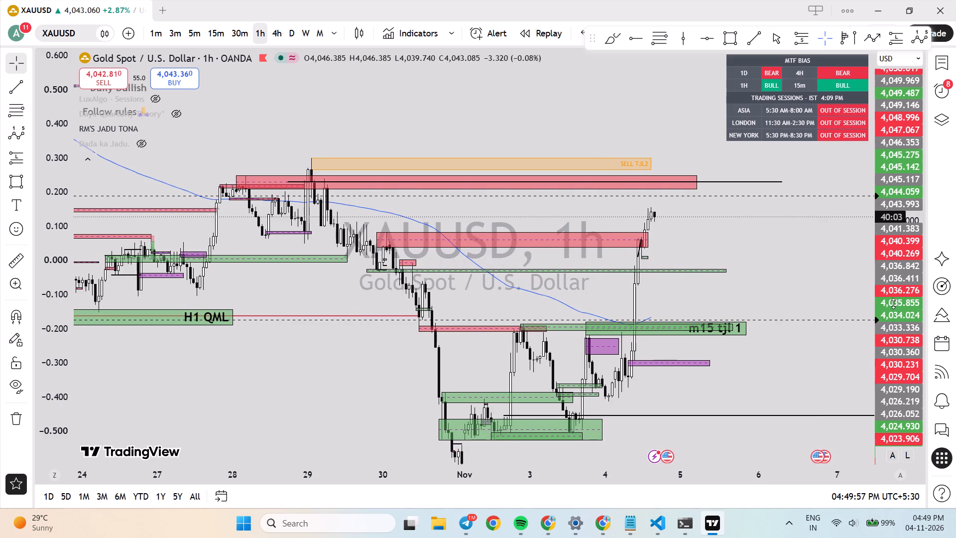
left_click_drag(893, 303, 894, 307)
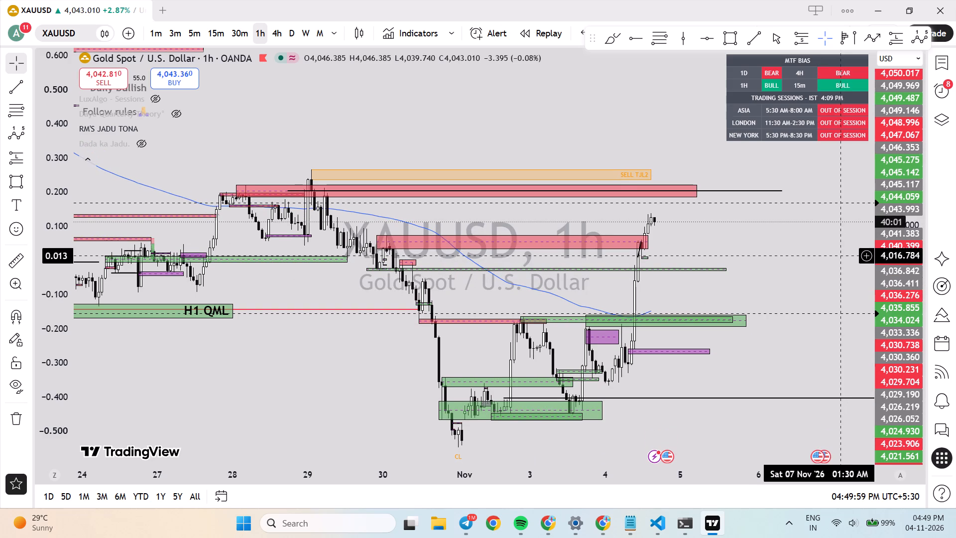
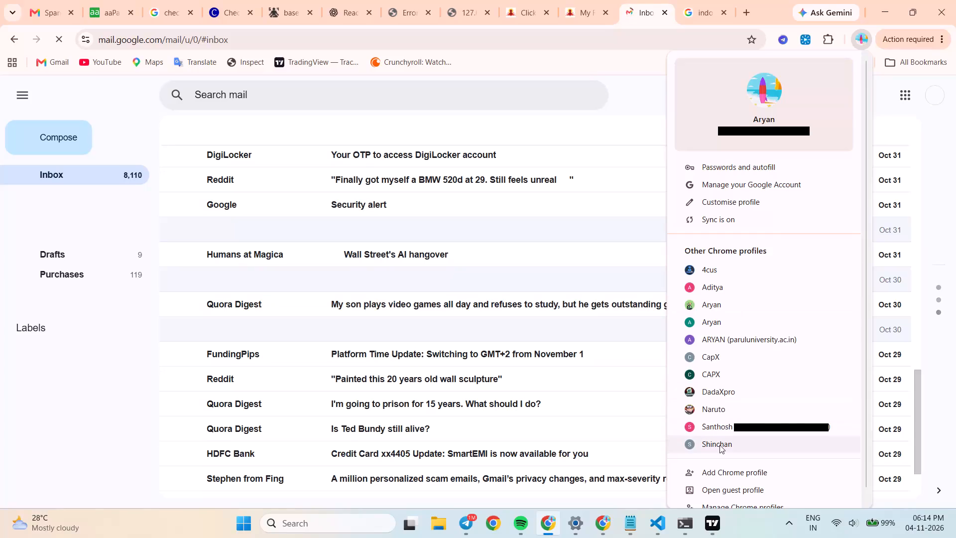
Open the Chrome profile Aryan with the teal letter avatar, dismiss restoring the earlier pages, and check which account it uses.
left_click(717, 321)
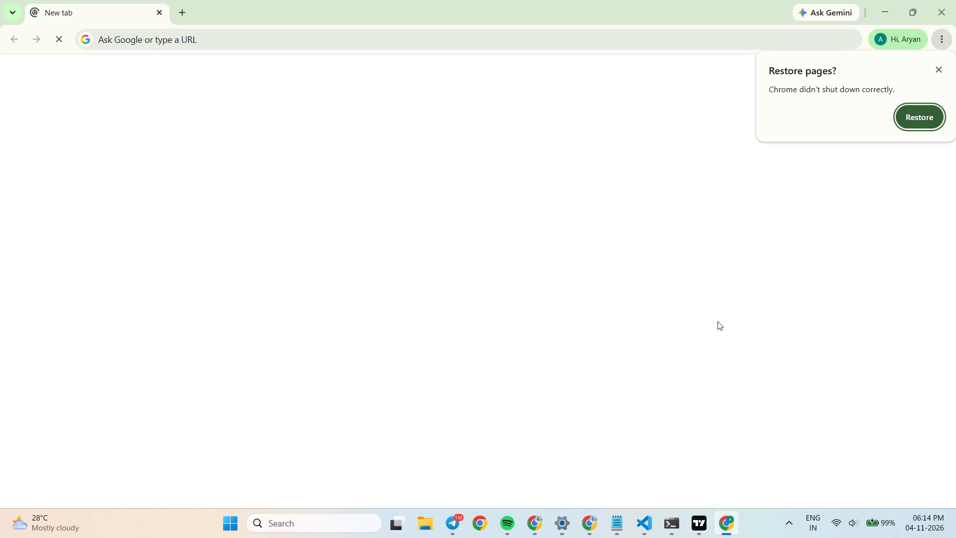
left_click(943, 63)
left_click(898, 38)
left_click(898, 38)
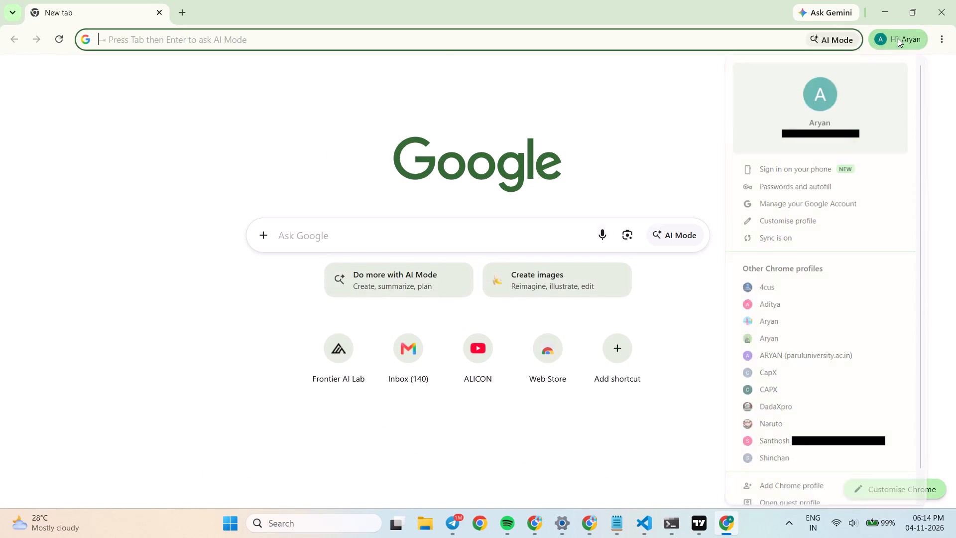
Go to payments.google.com in the newly opened profile window.
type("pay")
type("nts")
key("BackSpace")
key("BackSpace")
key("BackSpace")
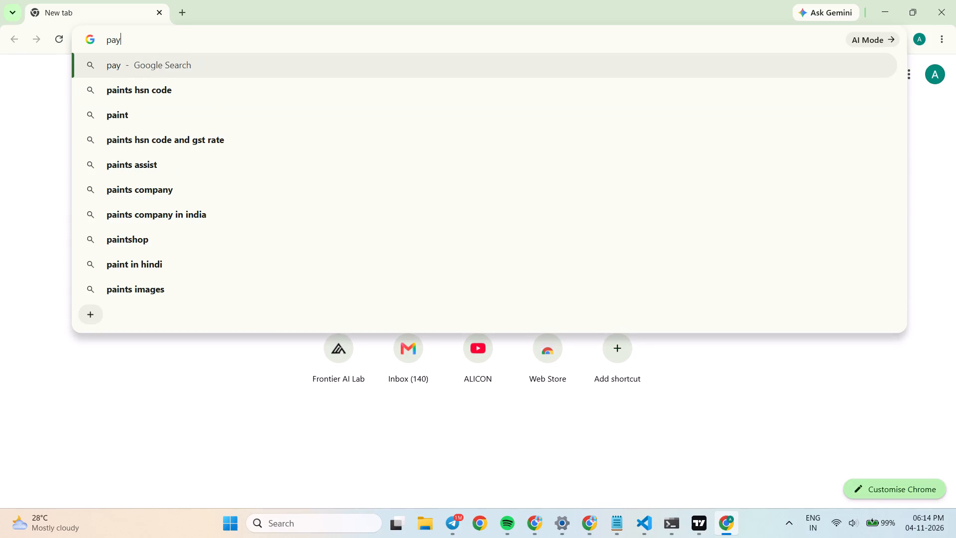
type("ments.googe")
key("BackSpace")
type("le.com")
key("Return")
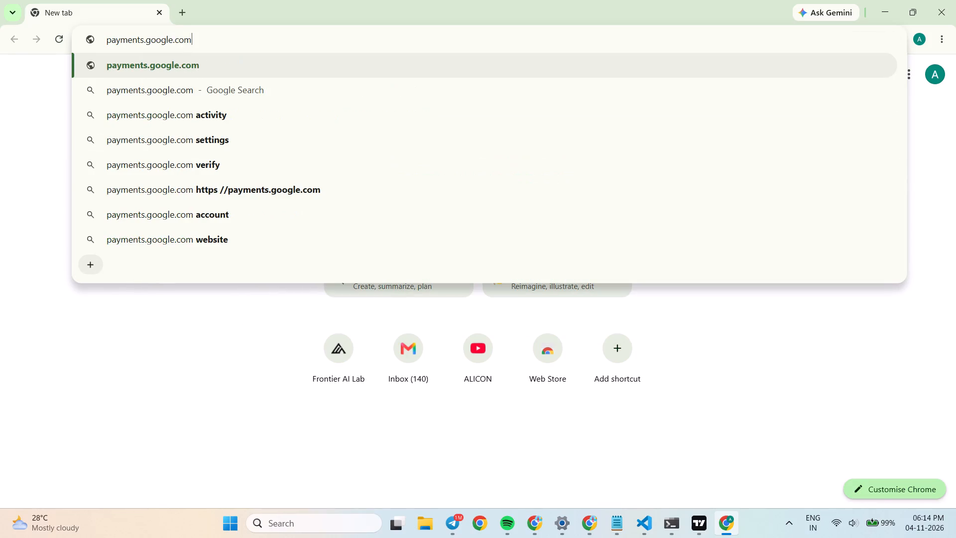
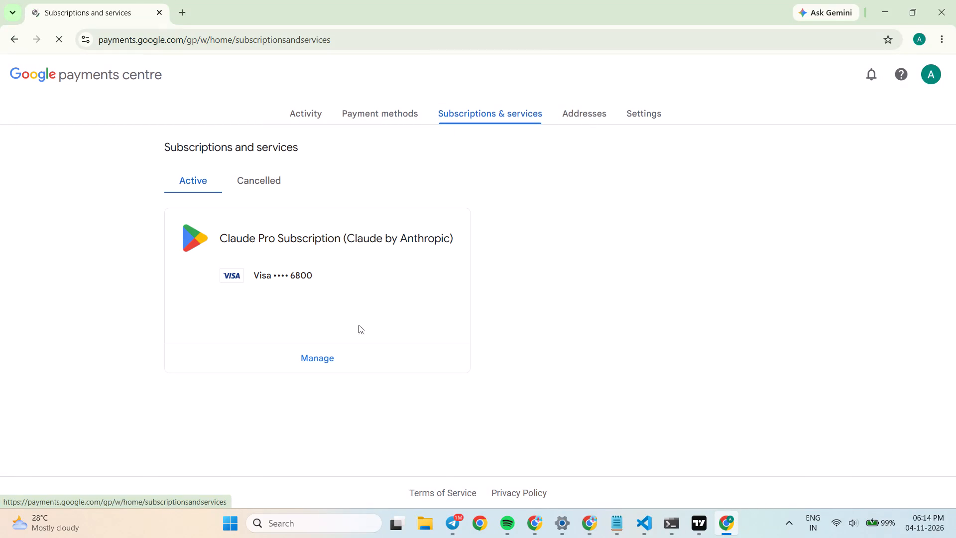
In Google Chrome, open the Claude Pro subscription's management page on Google Play and check its status and payment details.
left_click(310, 363)
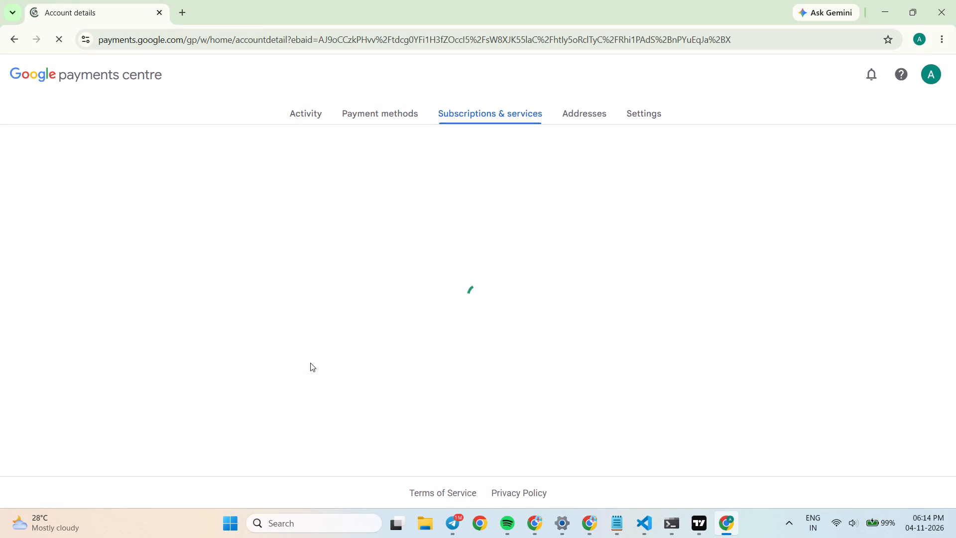
scroll(310, 363, "down", 4)
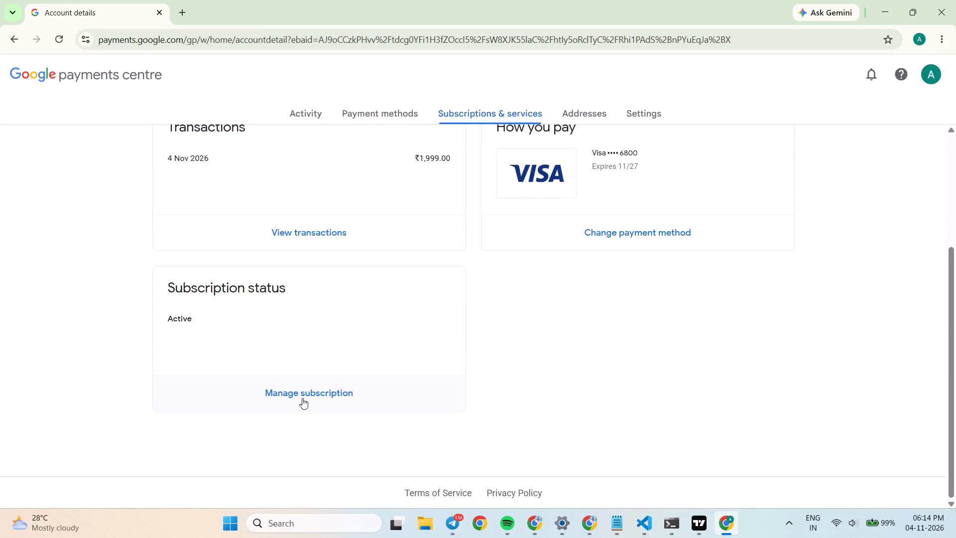
left_click(302, 398)
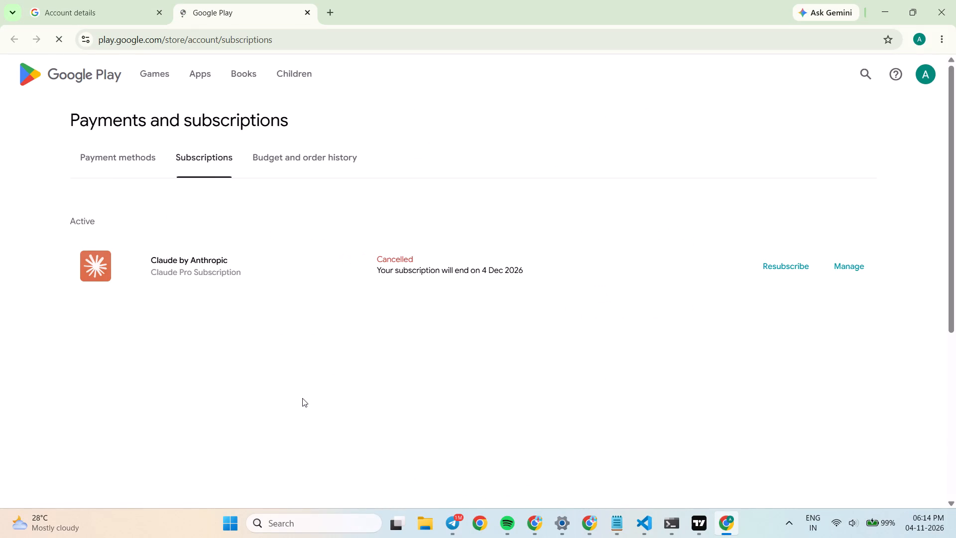
left_click(845, 269)
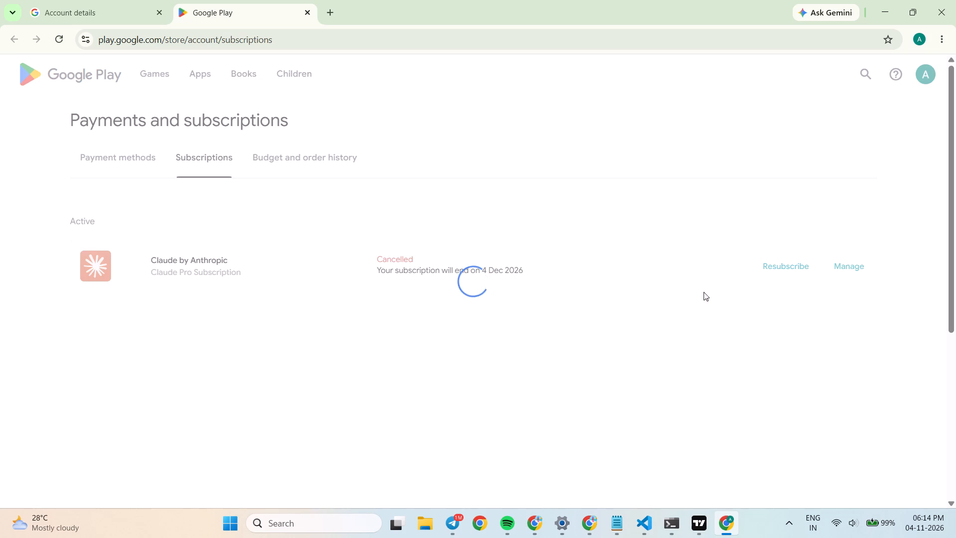
scroll(471, 339, "down", 4)
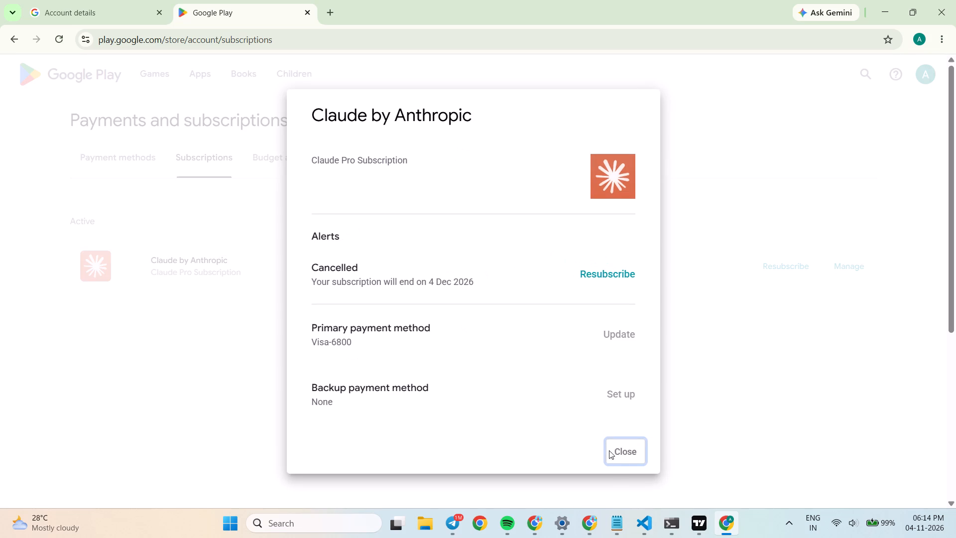
scroll(618, 466, "up", 2)
left_click(621, 454)
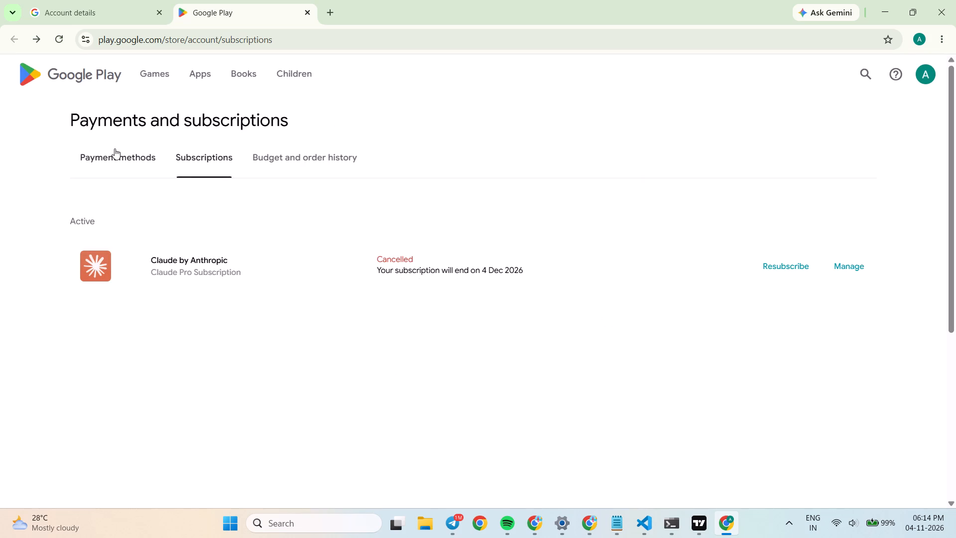
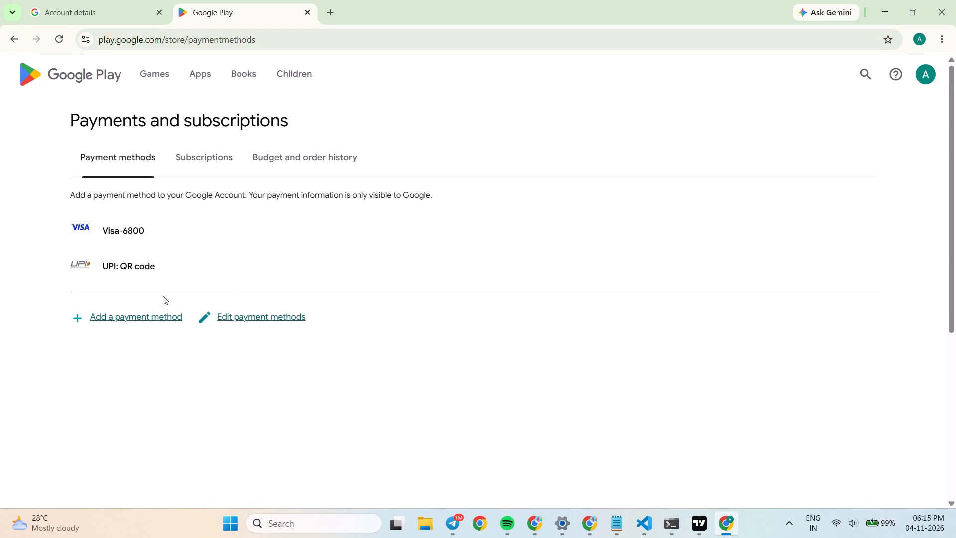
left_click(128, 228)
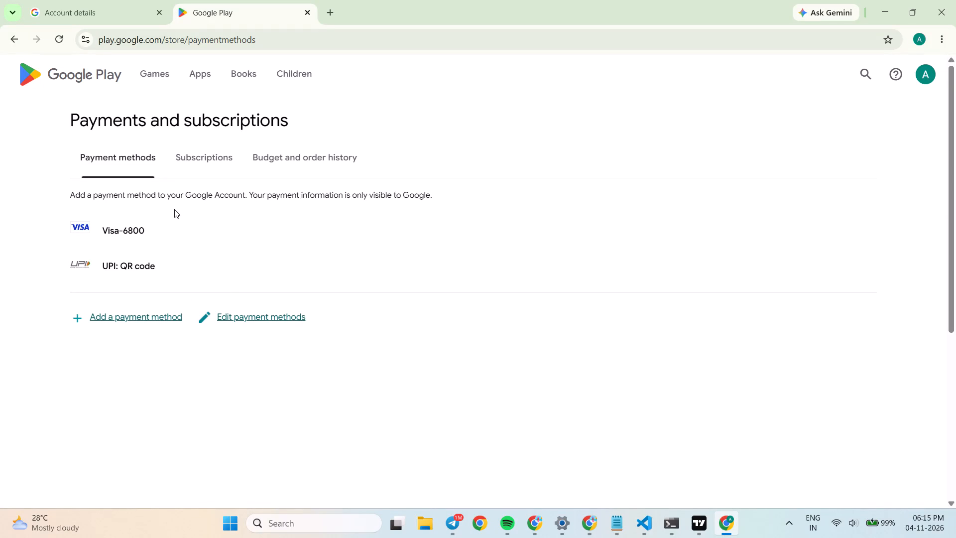